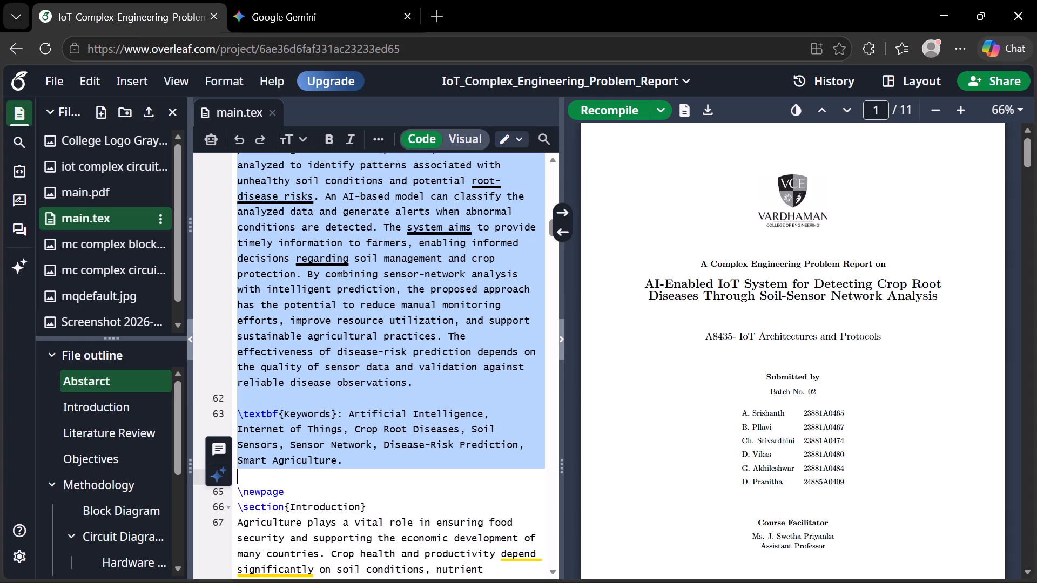
double_click(759, 290)
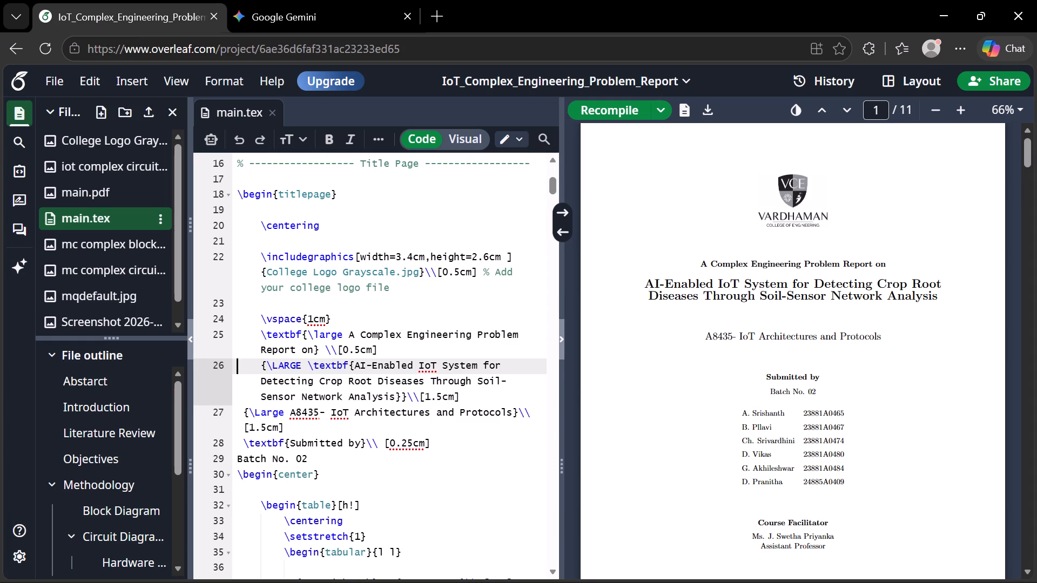
click(356, 367)
drag(356, 367, 388, 391)
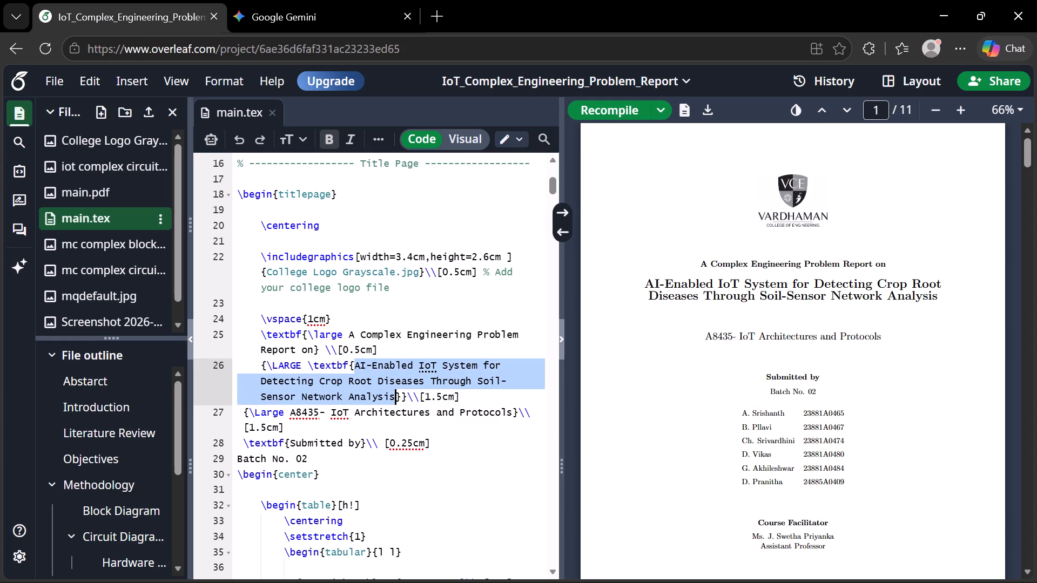
key(ctrl+v)
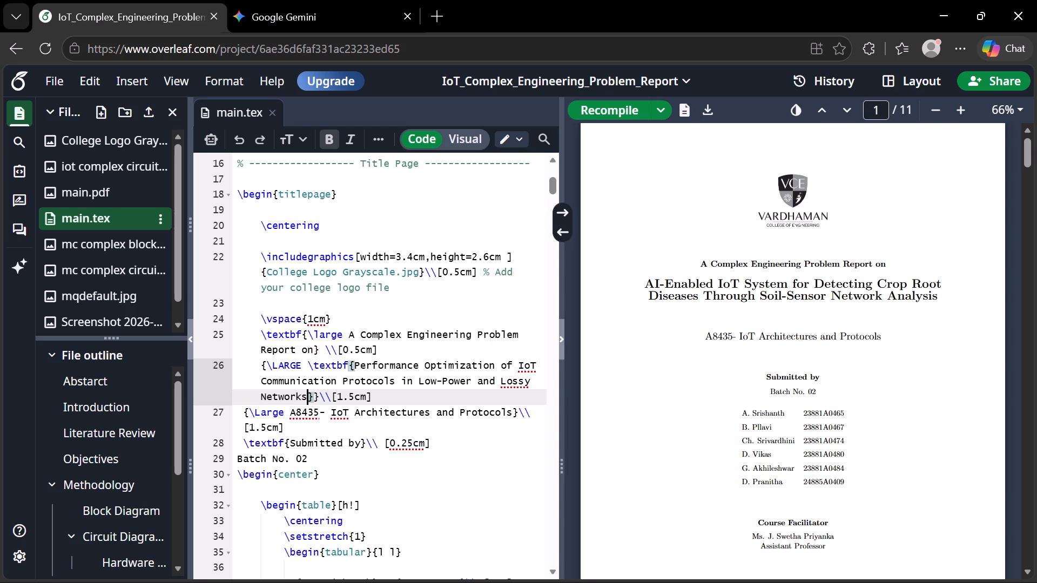
Set the batch number under Submitted by on the title page to 10.
scroll(355, 313, down, 4)
scroll(312, 190, up, 1)
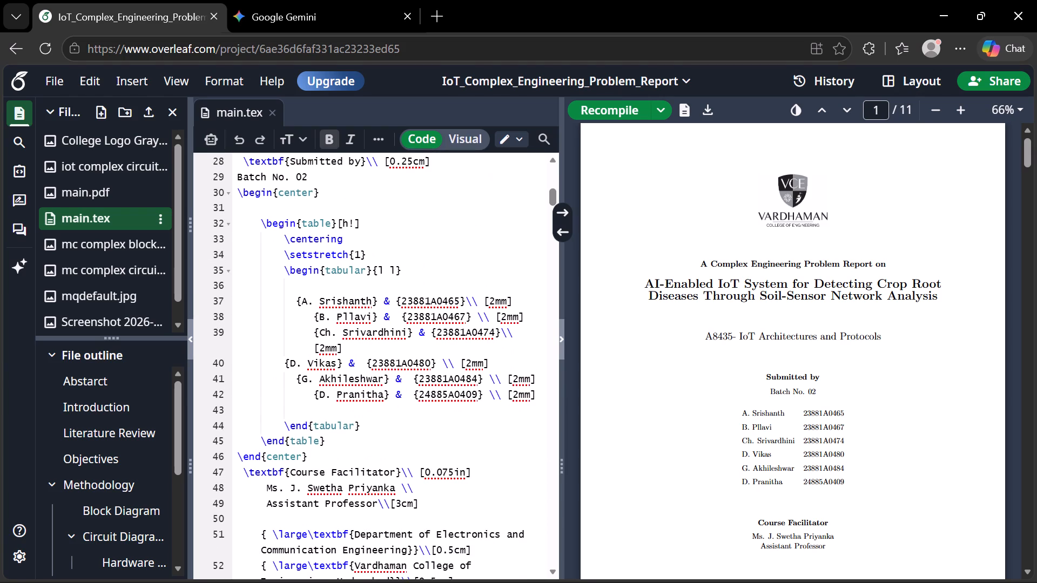
click(306, 177)
key(BackSpace)
key(BackSpace)
text(10)
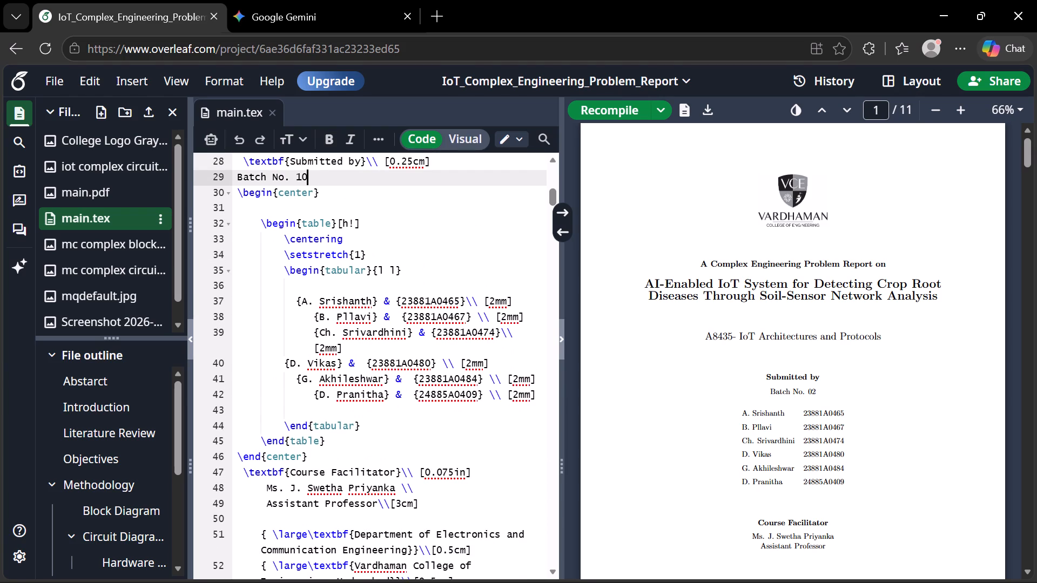
Delete the first two student rows from the title page's Submitted by table.
click(368, 301)
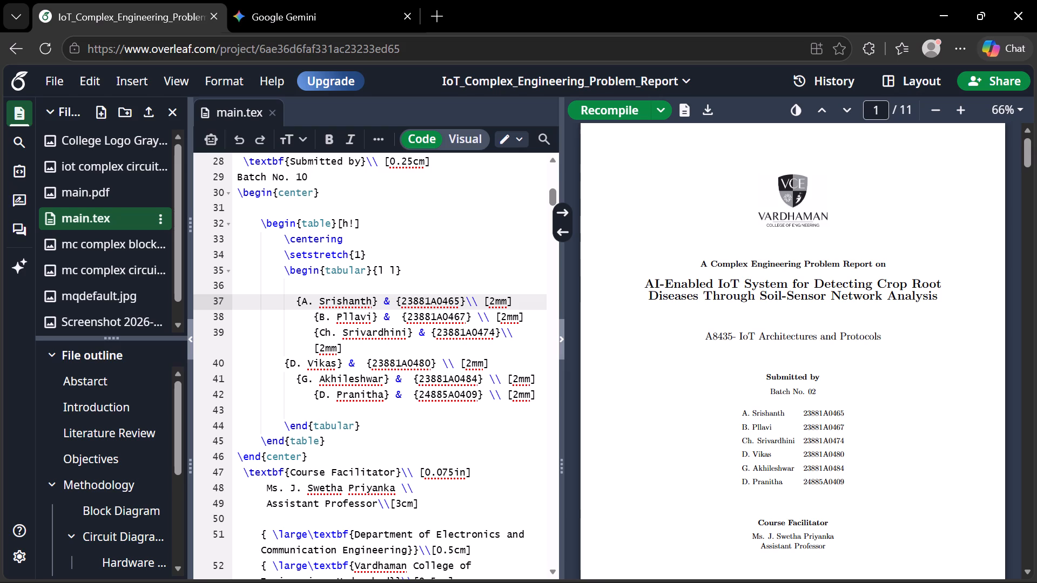
click(297, 298)
drag(297, 298, 371, 345)
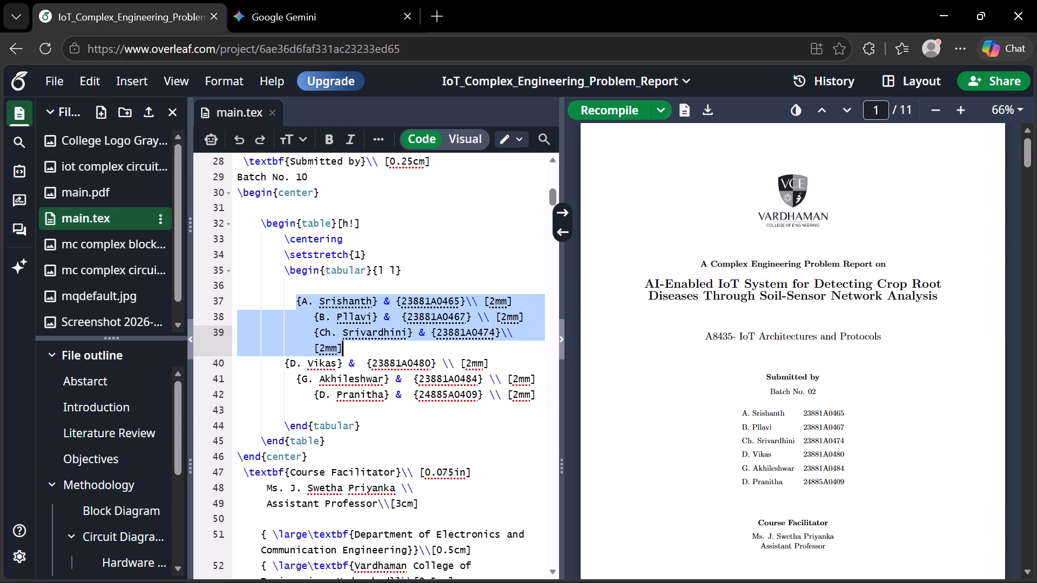
drag(371, 345, 535, 318)
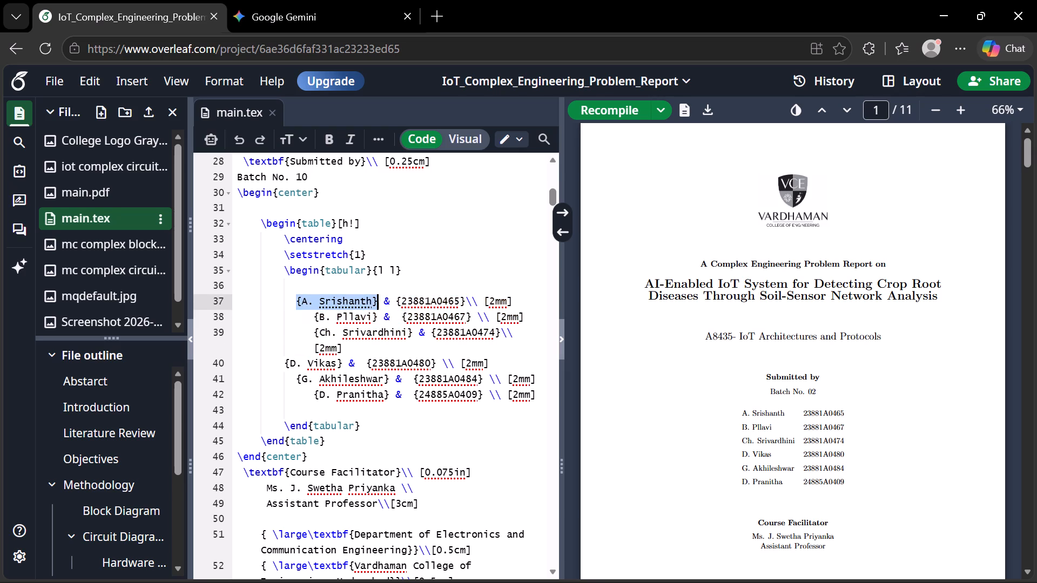
click(536, 317)
drag(536, 317, 295, 307)
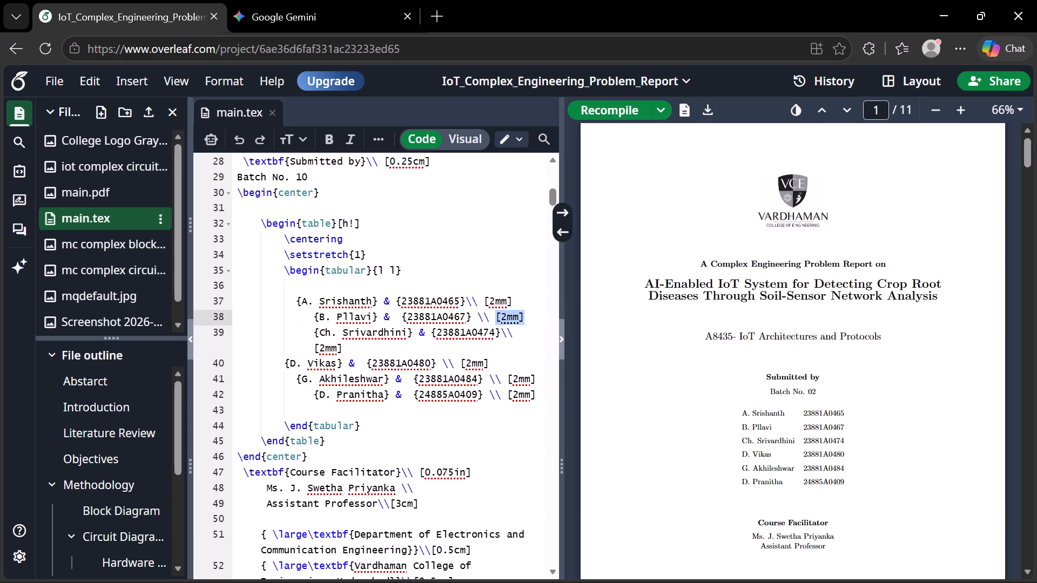
drag(290, 296, 576, 314)
key(Delete)
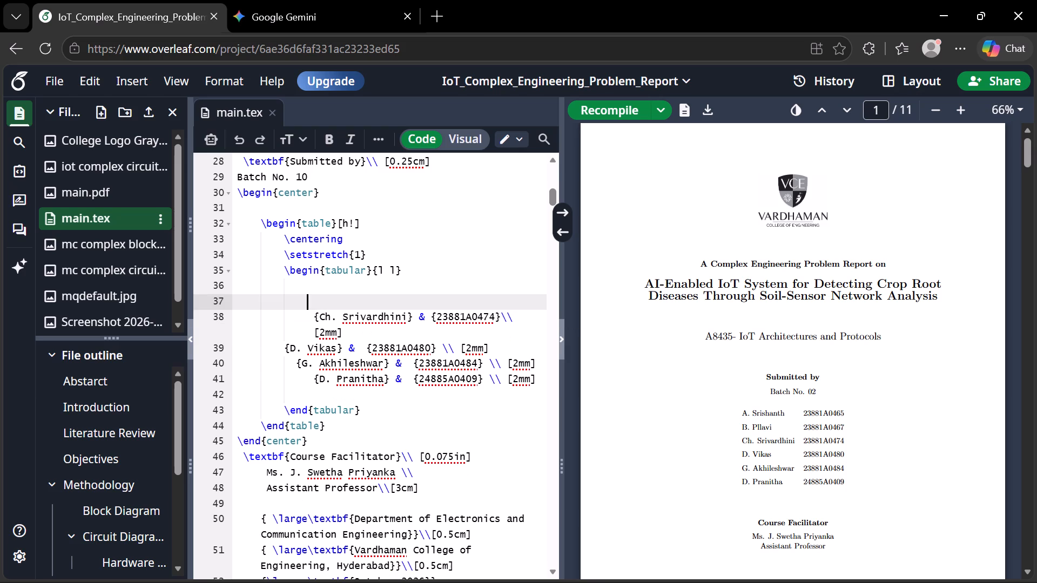
Replace the student name in the first remaining row of the table with a new name starting with the initial K.
click(406, 313)
key(BackSpace)
key(BackSpace)
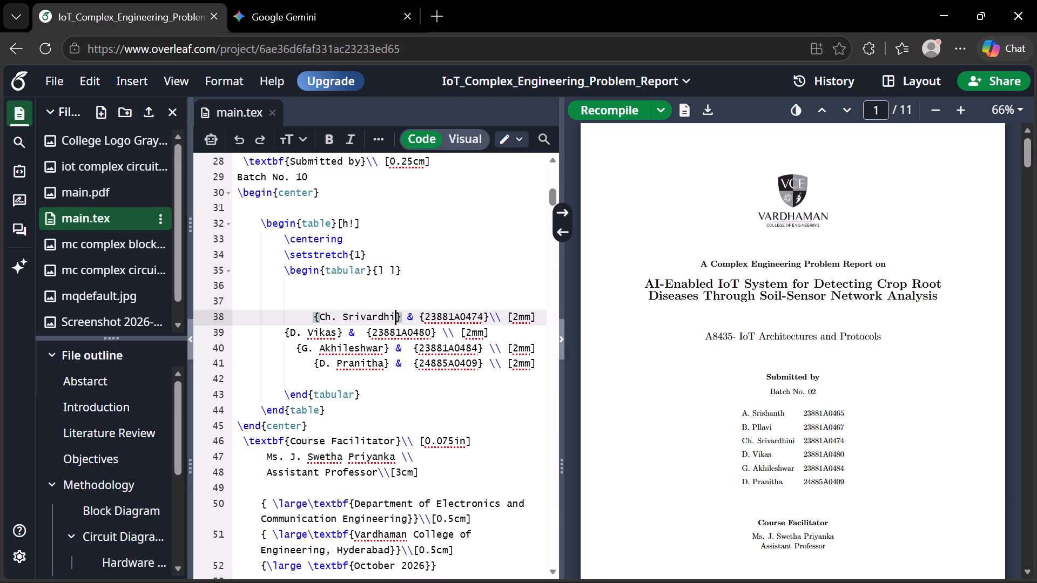
key(BackSpace)
key(BackSpace)
key(BackSpace)
key(BackSpace)
key(BackSpace)
key(BackSpace)
key(BackSpace)
key(BackSpace)
key(BackSpace)
key(BackSpace)
key(BackSpace)
key(BackSpace)
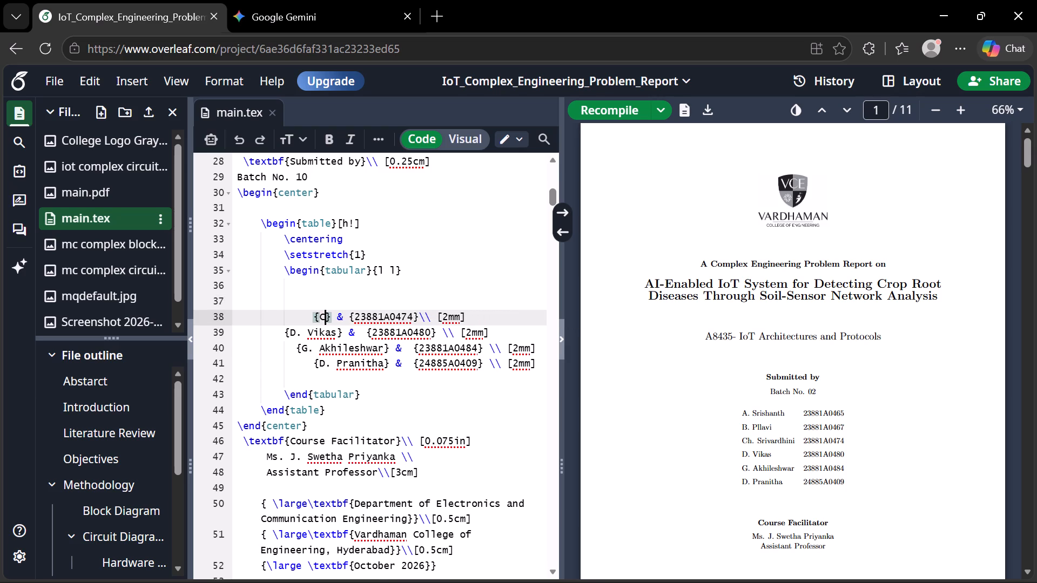
key(BackSpace)
text(K.)
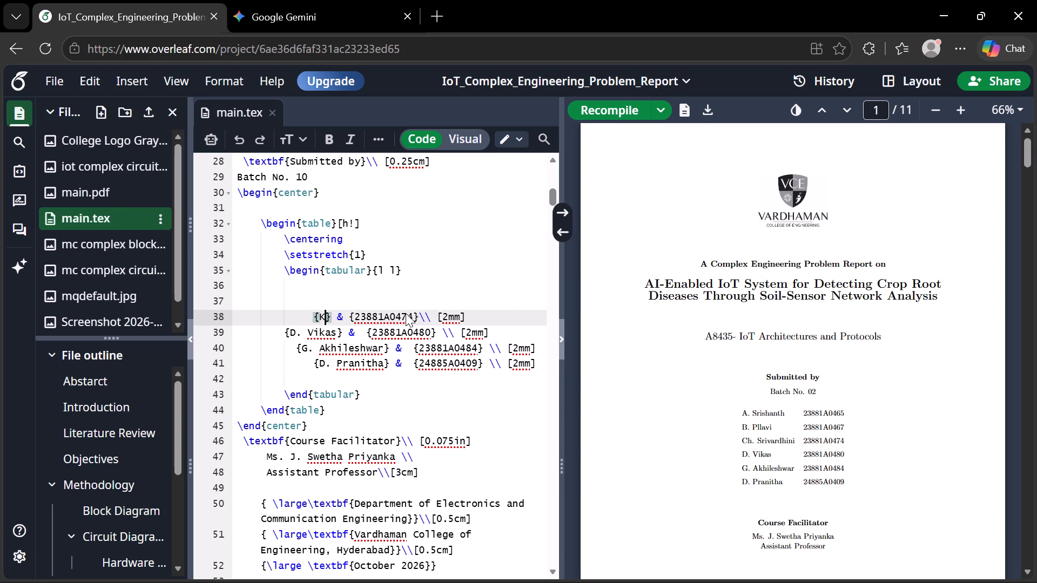
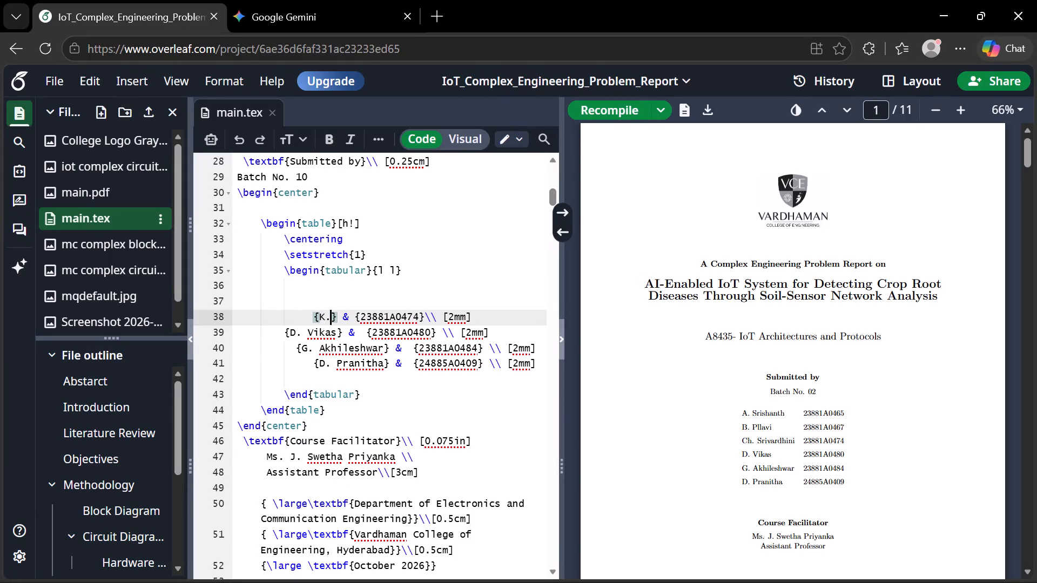
Finish the first student's name in the Submitted by table and update the last two digits of that student's roll number.
key(a)
key(BackSpace)
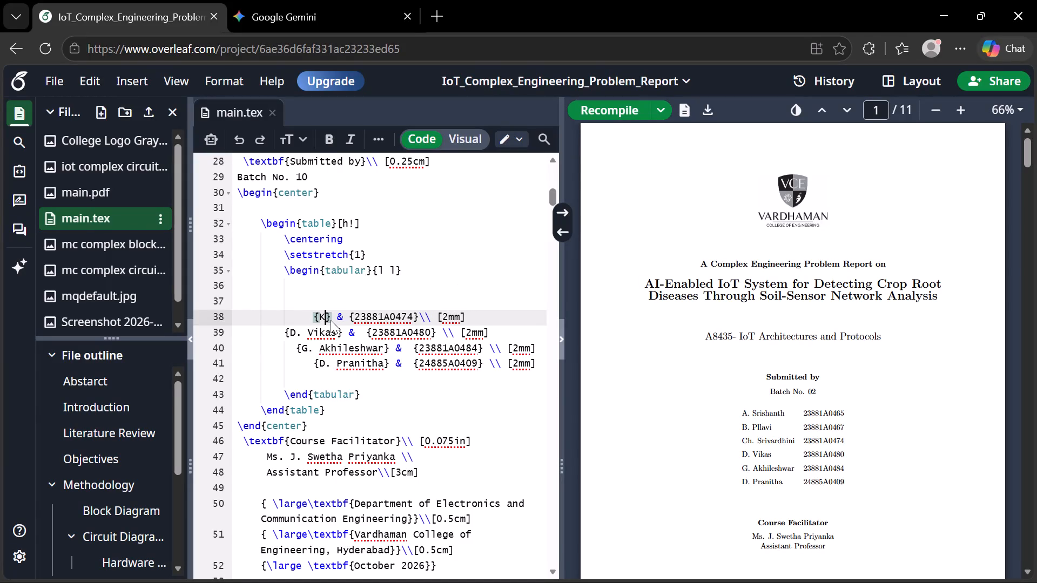
key(period)
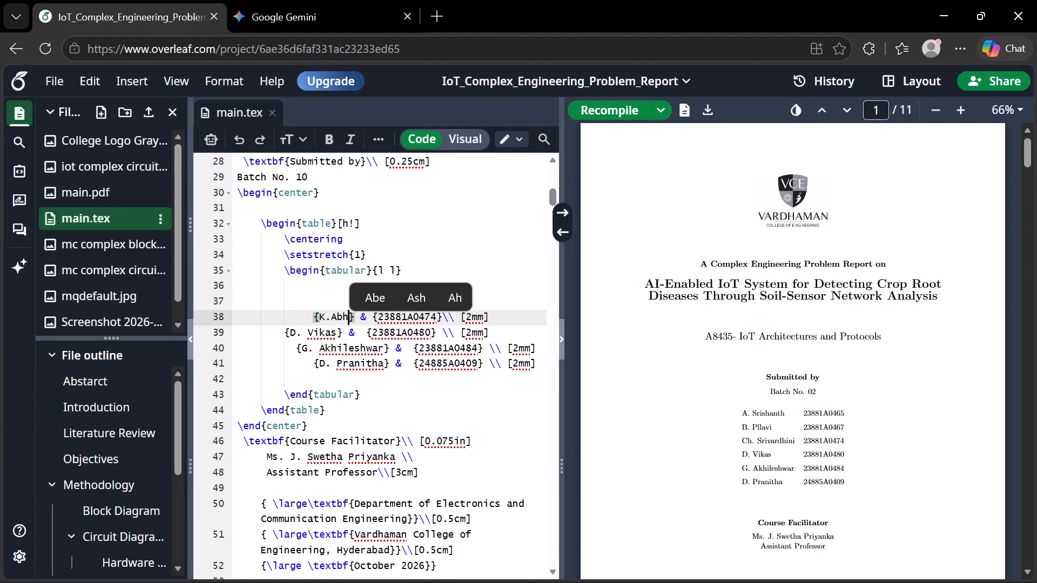
click(486, 331)
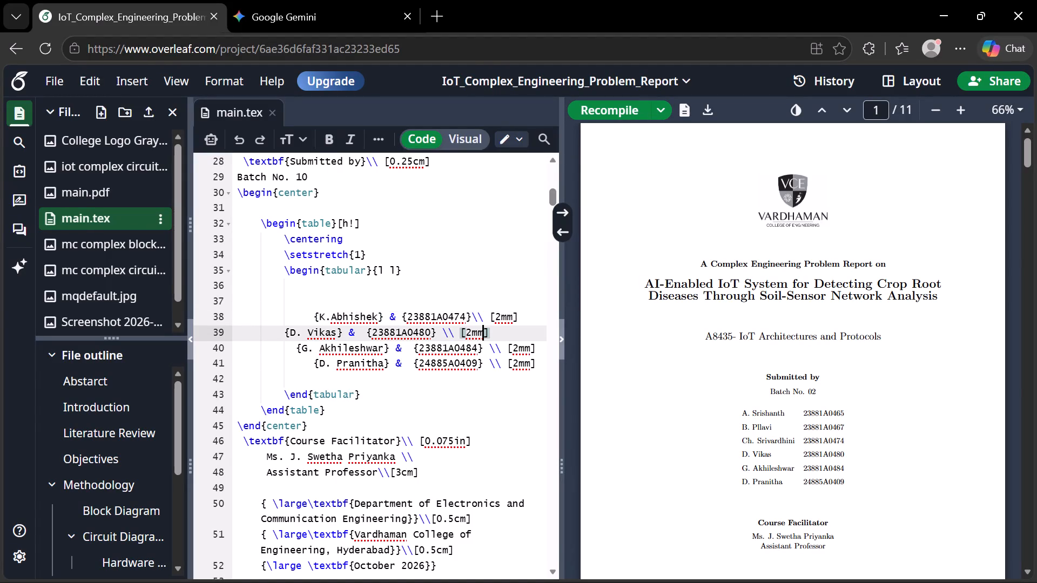
click(465, 317)
key(BackSpace)
key(BackSpace)
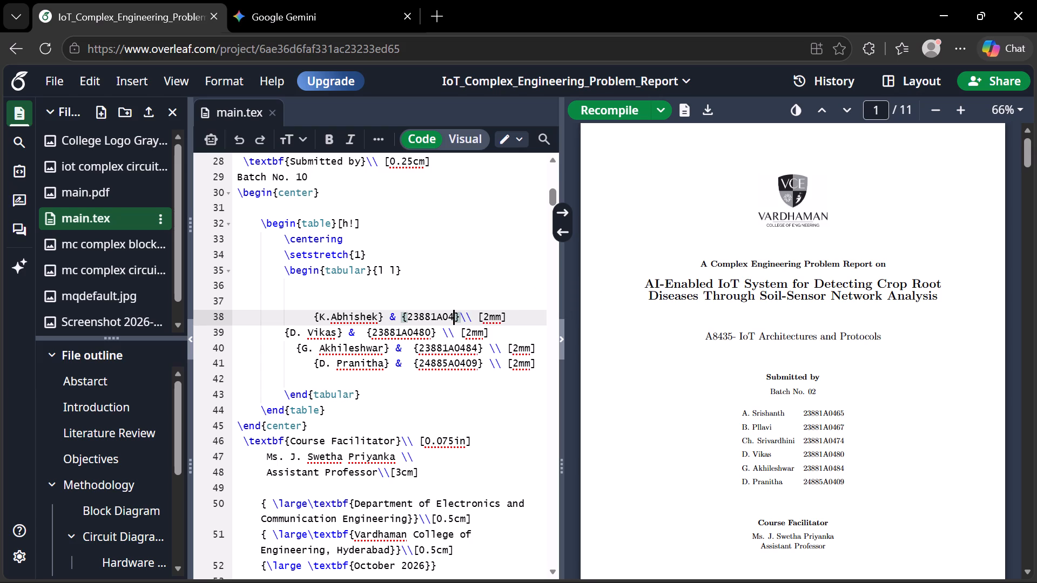
text(91)
Replace the student name in the second row of the Submitted by table with the new member's name.
click(334, 336)
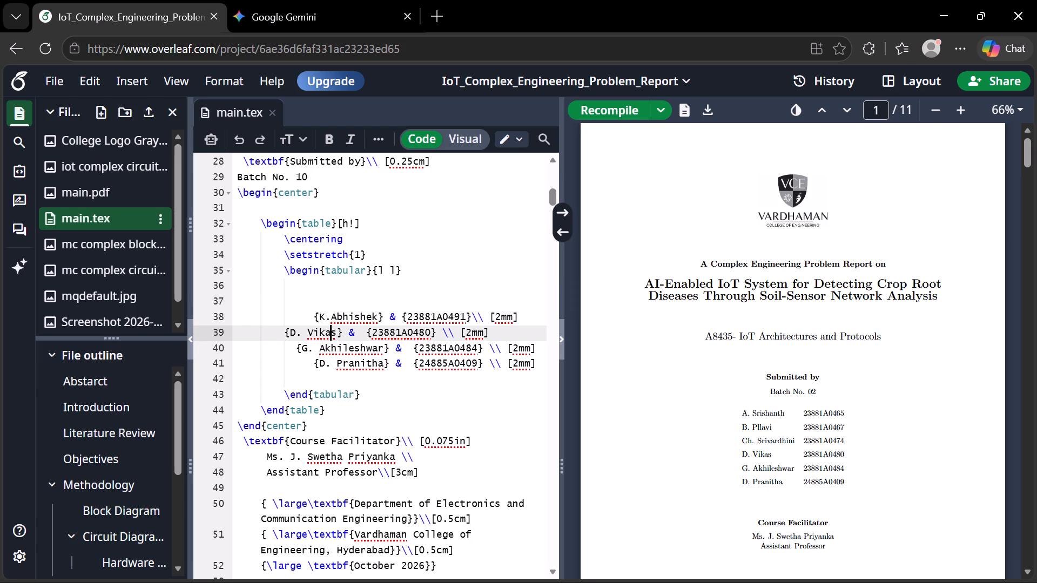
key(BackSpace)
key(Right)
key(BackSpace)
key(BackSpace)
key(BackSpace)
key(BackSpace)
key(BackSpace)
key(BackSpace)
key(BackSpace)
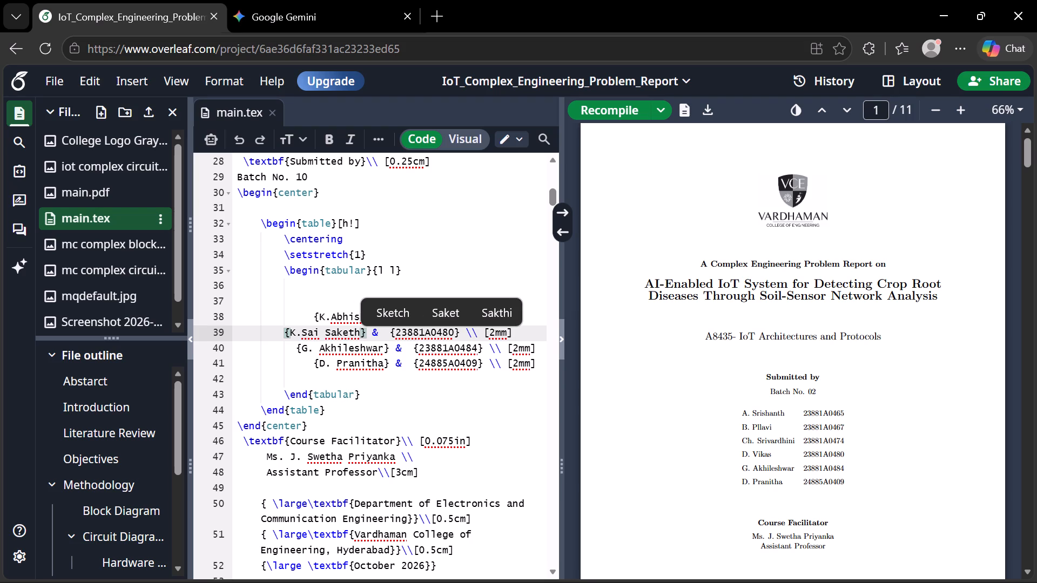
Update the last two digits of the second student's roll number.
drag(453, 398, 459, 330)
click(459, 330)
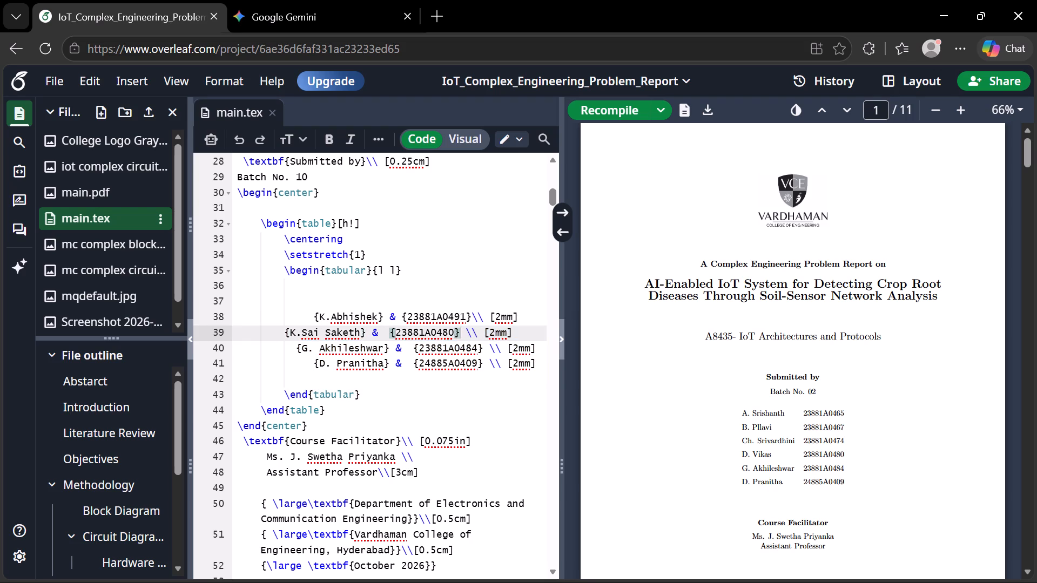
click(450, 332)
key(Right)
key(BackSpace)
key(BackSpace)
text(93)
Replace the student name in the third row of the Submitted by table with the new member's name.
click(380, 345)
key(Right)
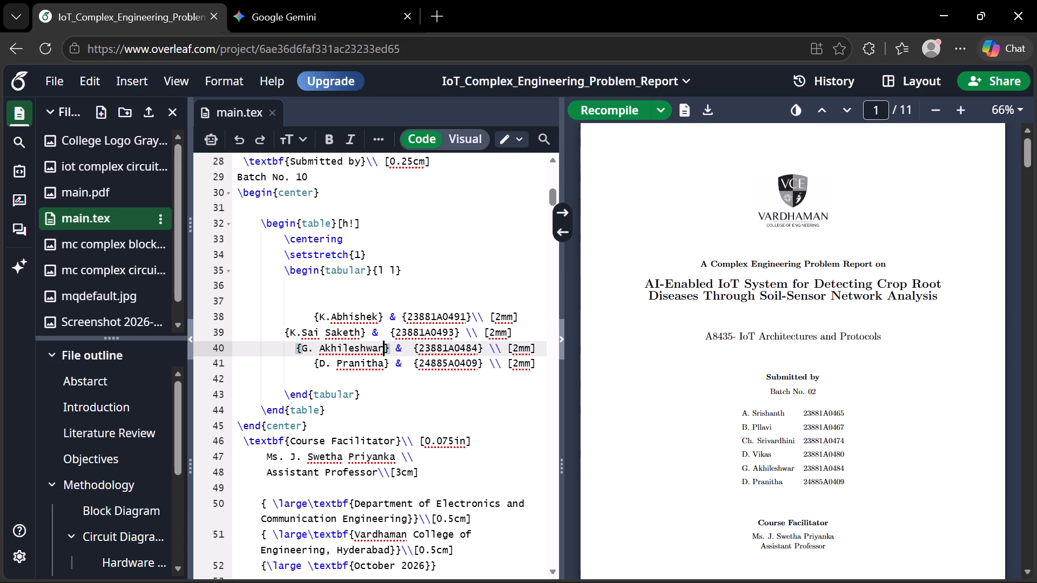
key(BackSpace)
key(BackSpace)
key(BackSpace)
key(BackSpace)
key(BackSpace)
key(BackSpace)
key(BackSpace)
key(BackSpace)
key(BackSpace)
key(BackSpace)
key(BackSpace)
key(BackSpace)
key(BackSpace)
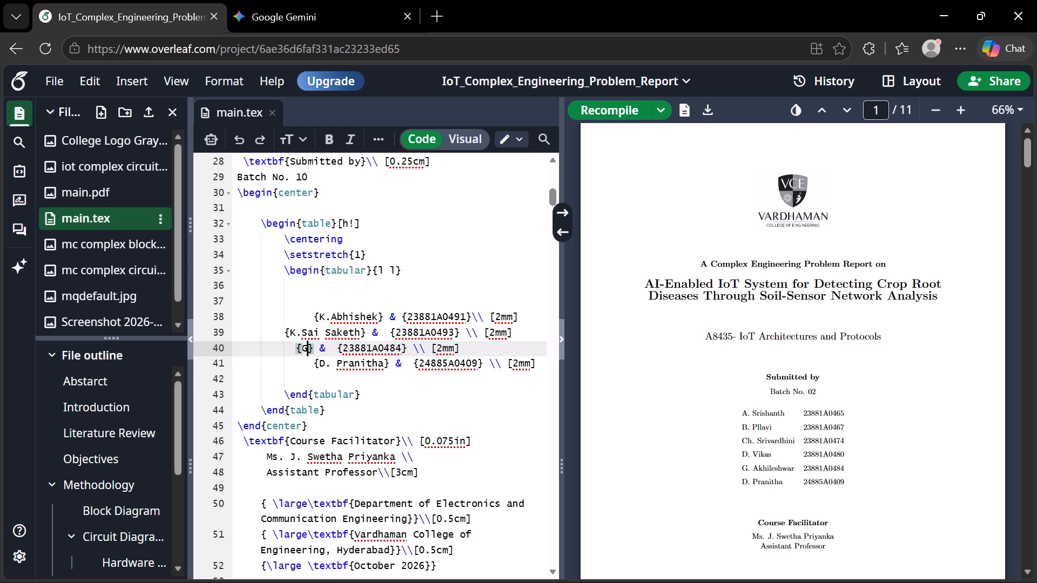
key(BackSpace)
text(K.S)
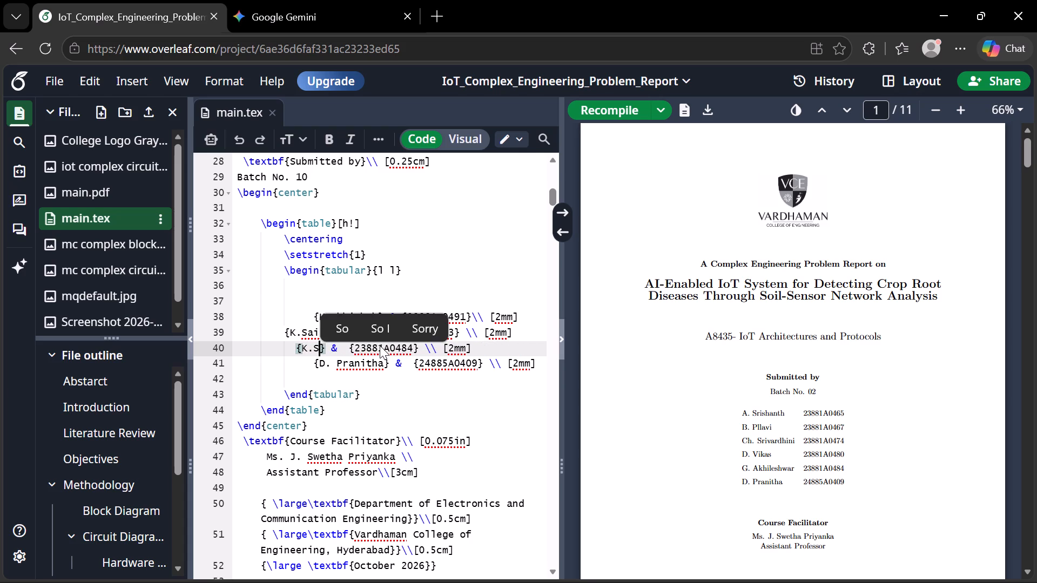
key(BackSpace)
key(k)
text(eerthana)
Update the second-to-last digit of the third student's roll number.
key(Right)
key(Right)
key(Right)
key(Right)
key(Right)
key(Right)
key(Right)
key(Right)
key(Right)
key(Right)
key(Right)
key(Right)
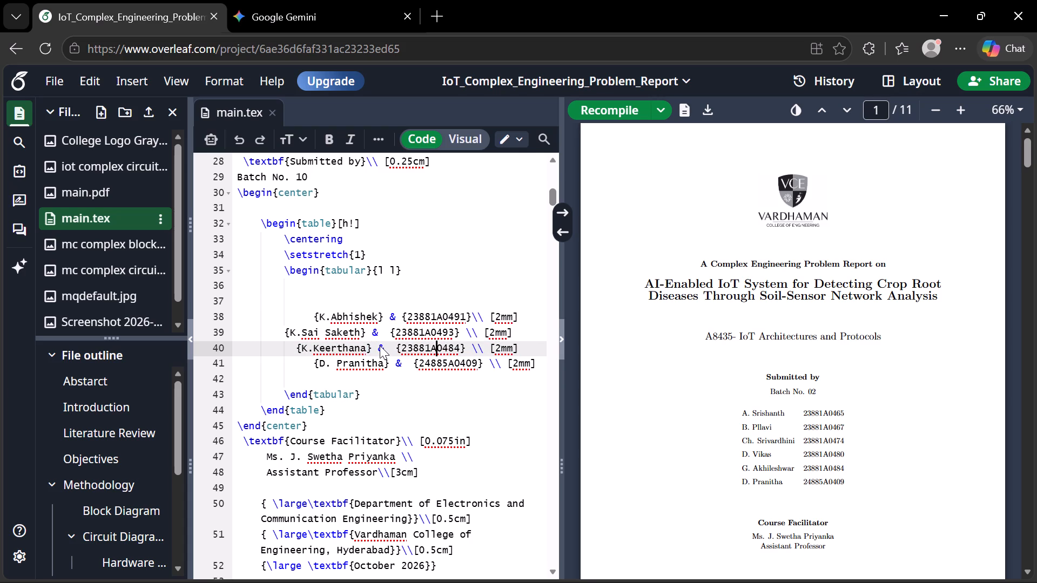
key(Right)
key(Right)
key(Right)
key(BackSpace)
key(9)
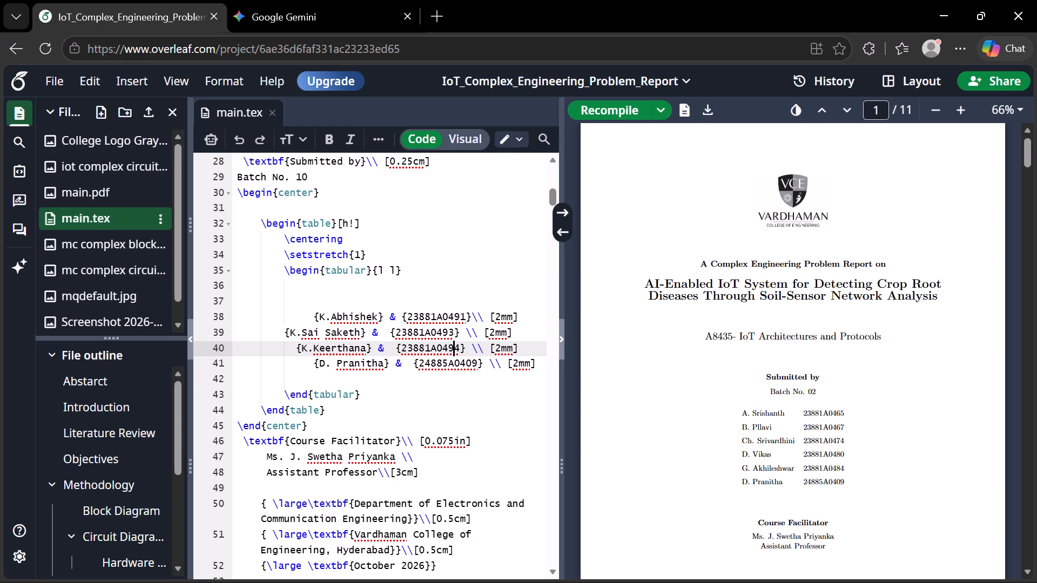
Replace the student name in the fourth row of the Submitted by table with the new member's name and initials.
click(383, 363)
key(BackSpace)
key(BackSpace)
key(BackSpace)
key(BackSpace)
key(BackSpace)
key(BackSpace)
key(BackSpace)
key(BackSpace)
key(BackSpace)
key(BackSpace)
key(BackSpace)
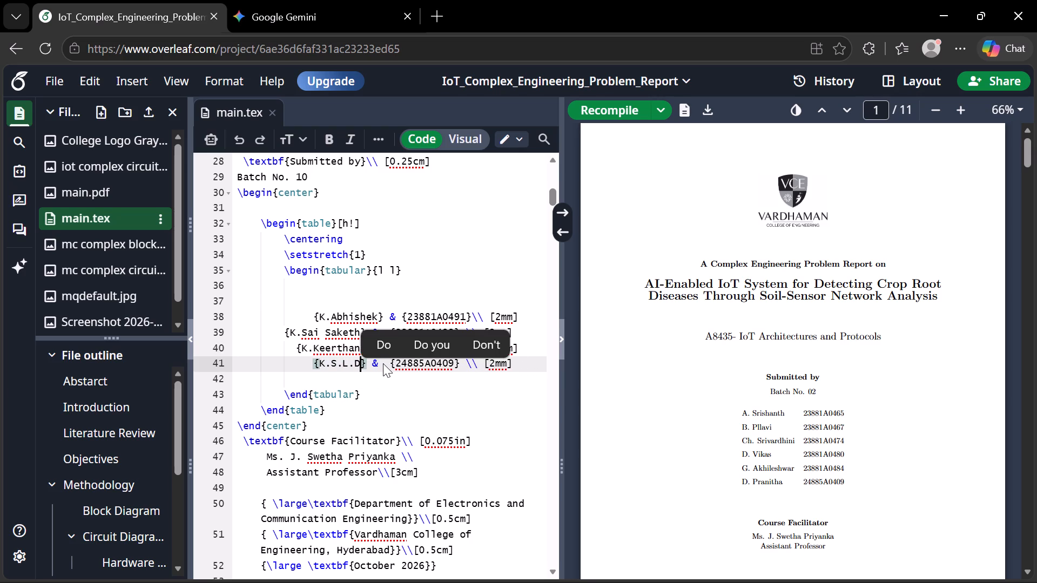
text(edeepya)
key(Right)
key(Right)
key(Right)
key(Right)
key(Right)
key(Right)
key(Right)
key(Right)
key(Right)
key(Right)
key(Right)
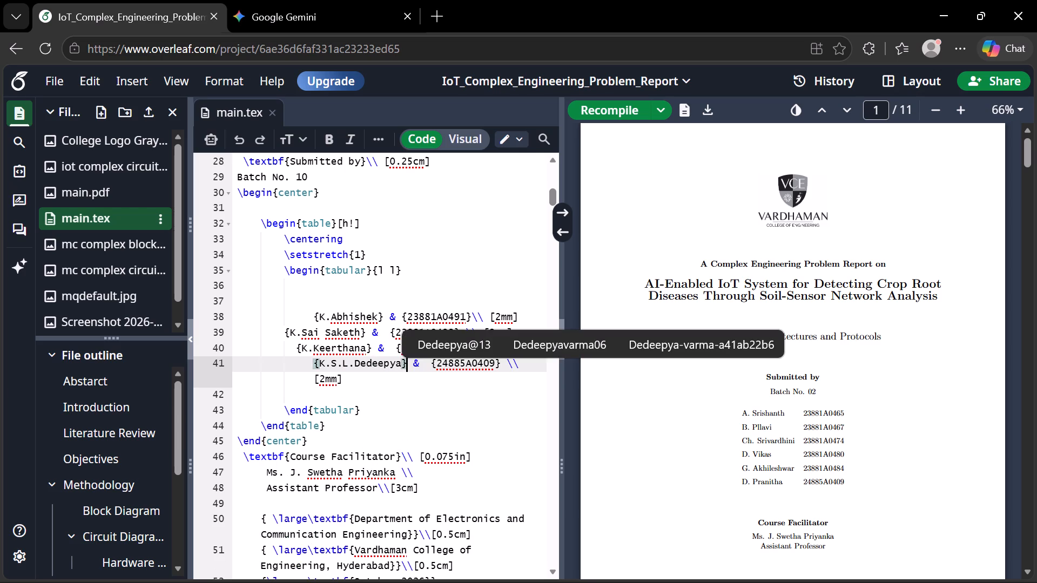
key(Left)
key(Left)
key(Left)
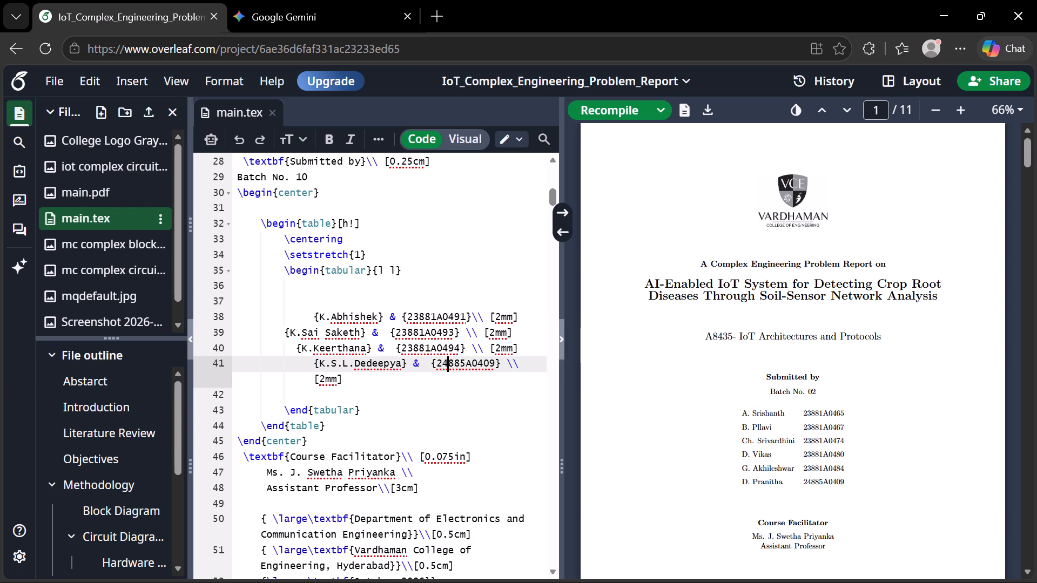
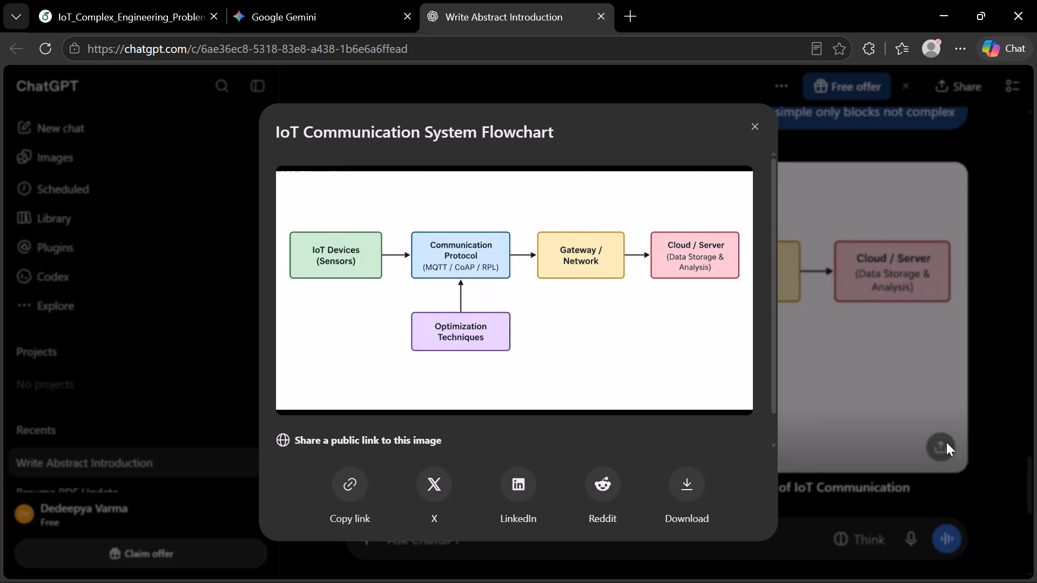
click(702, 474)
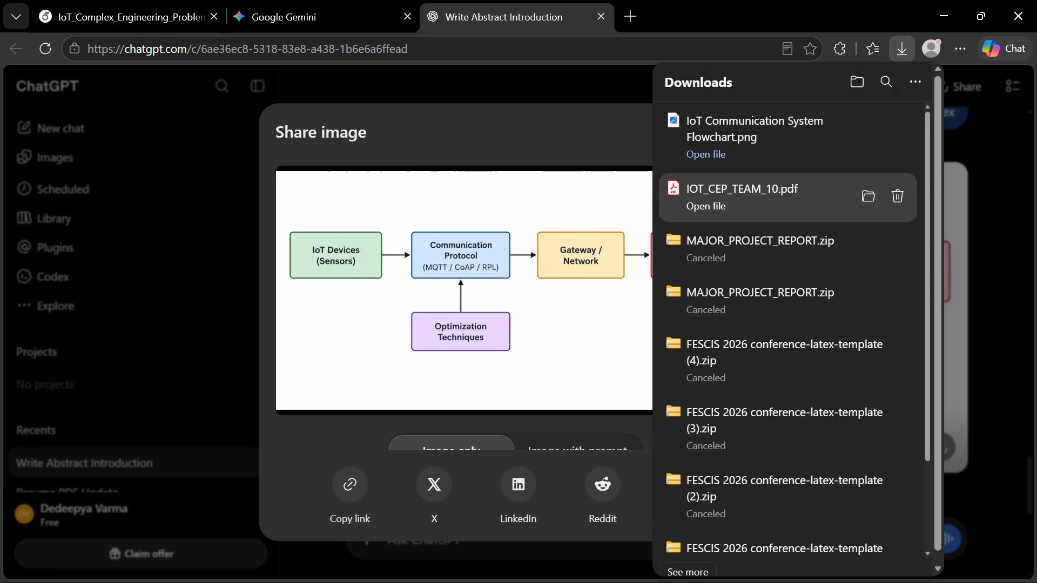
Switch to the Overleaf project and upload the IoT Communication System Flowchart PNG from the Downloads folder.
click(113, 0)
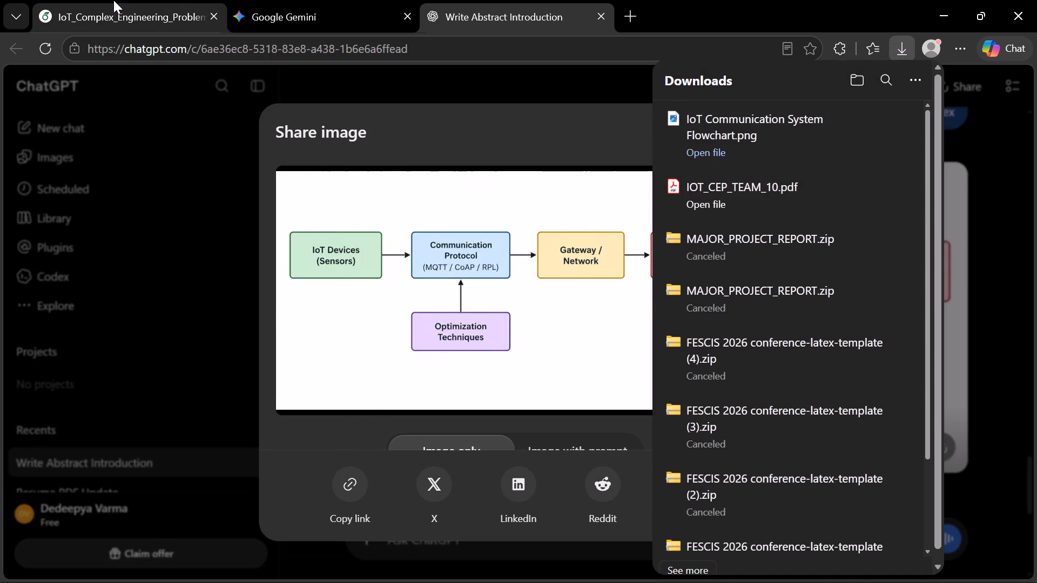
click(149, 119)
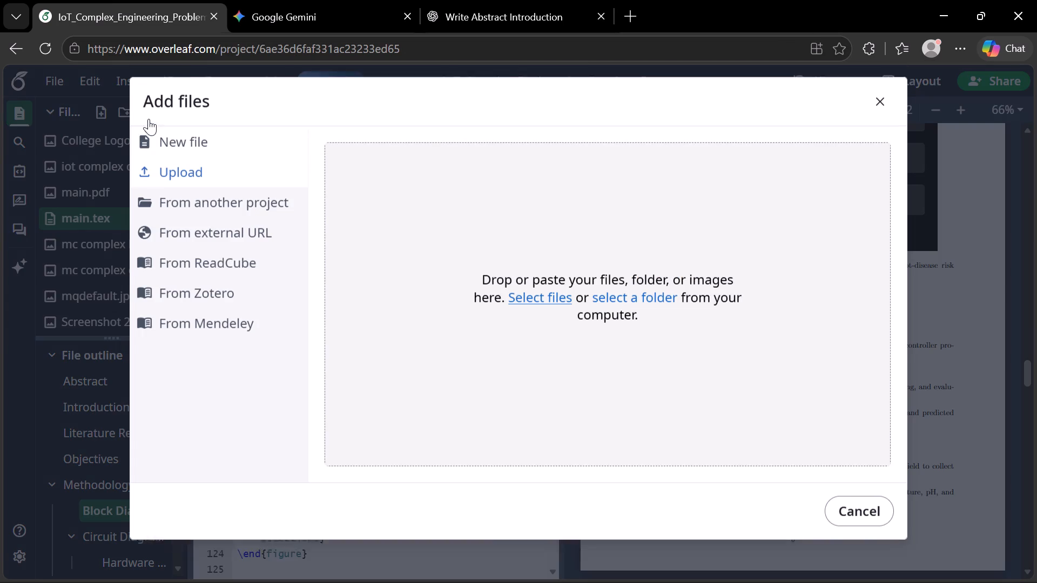
click(560, 308)
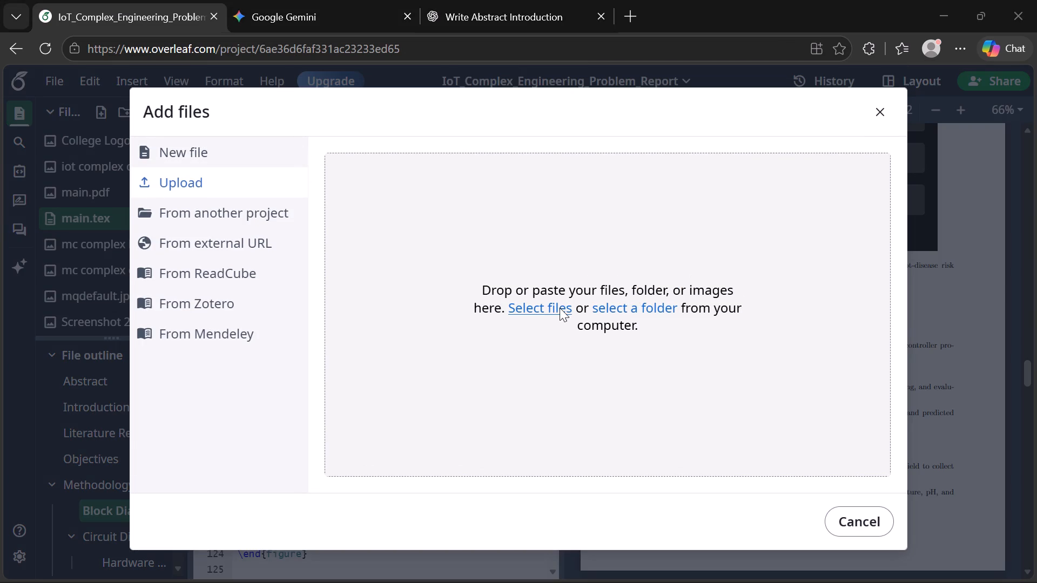
click(90, 287)
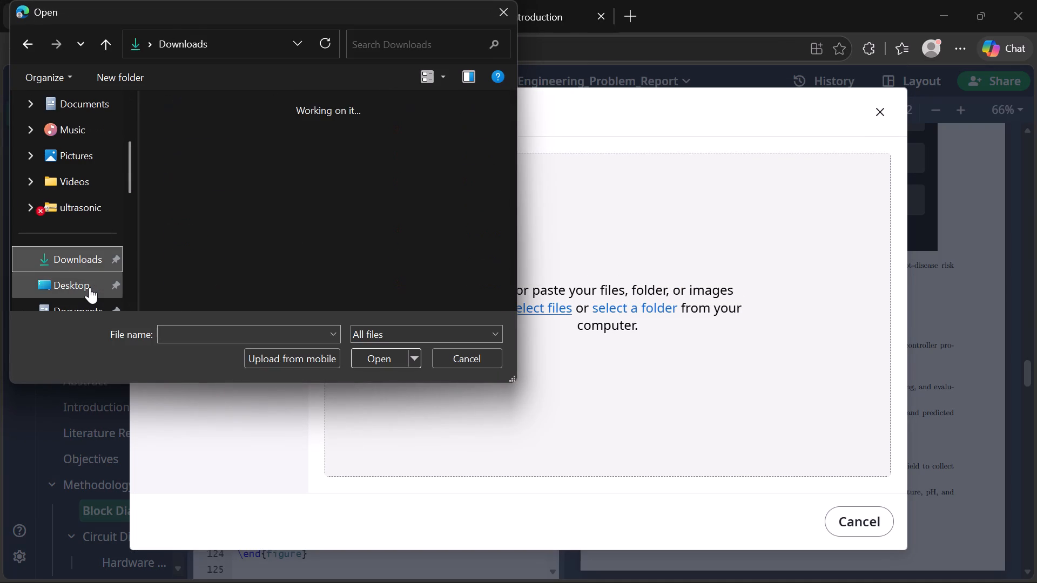
click(228, 145)
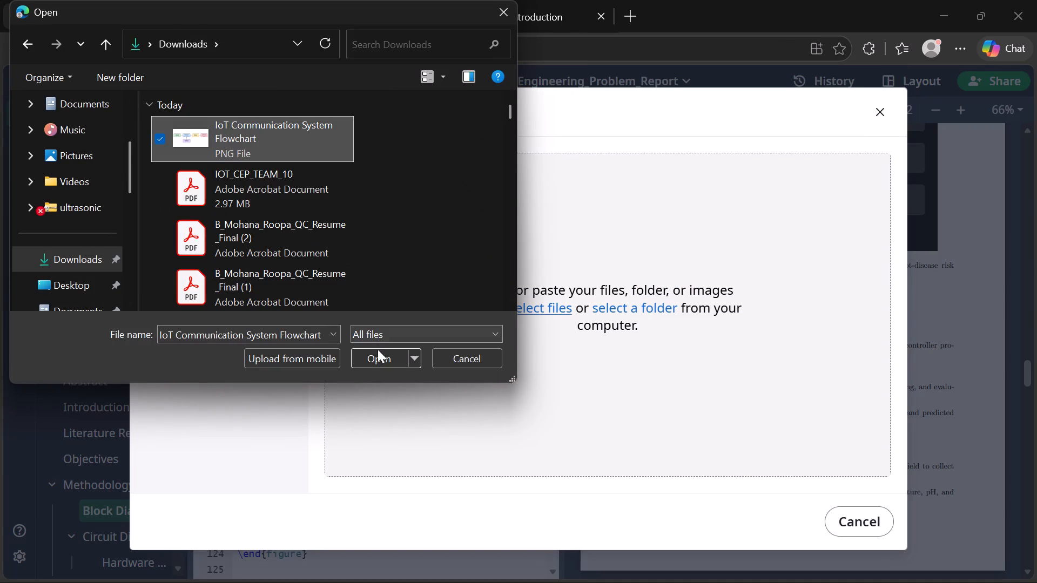
click(378, 357)
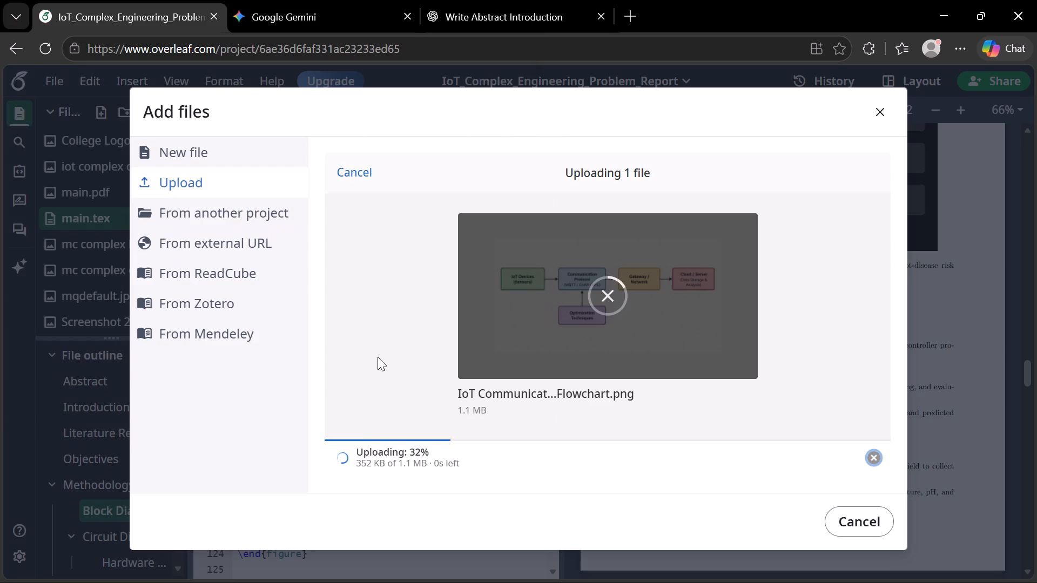
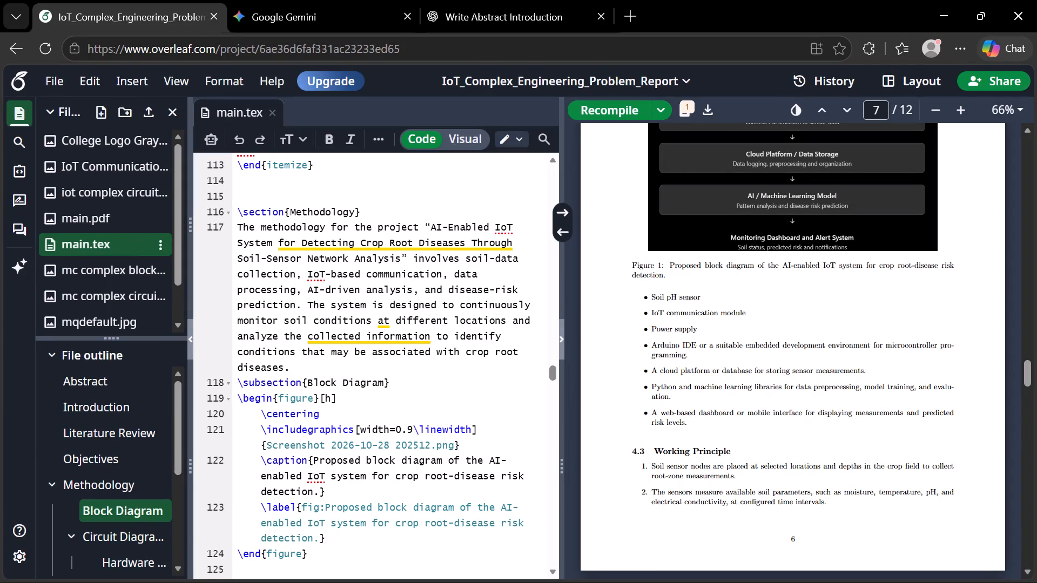
Replace the screenshot in the Block Diagram figure with IoT Communication System Flowchart.png, recompile, and check the compiled figure.
click(453, 446)
key(BackSpace)
key(BackSpace)
key(BackSpace)
key(BackSpace)
key(BackSpace)
key(BackSpace)
key(BackSpace)
key(BackSpace)
key(BackSpace)
key(BackSpace)
key(BackSpace)
key(BackSpace)
key(BackSpace)
key(BackSpace)
key(BackSpace)
key(BackSpace)
key(BackSpace)
key(BackSpace)
key(BackSpace)
key(BackSpace)
key(BackSpace)
key(BackSpace)
key(BackSpace)
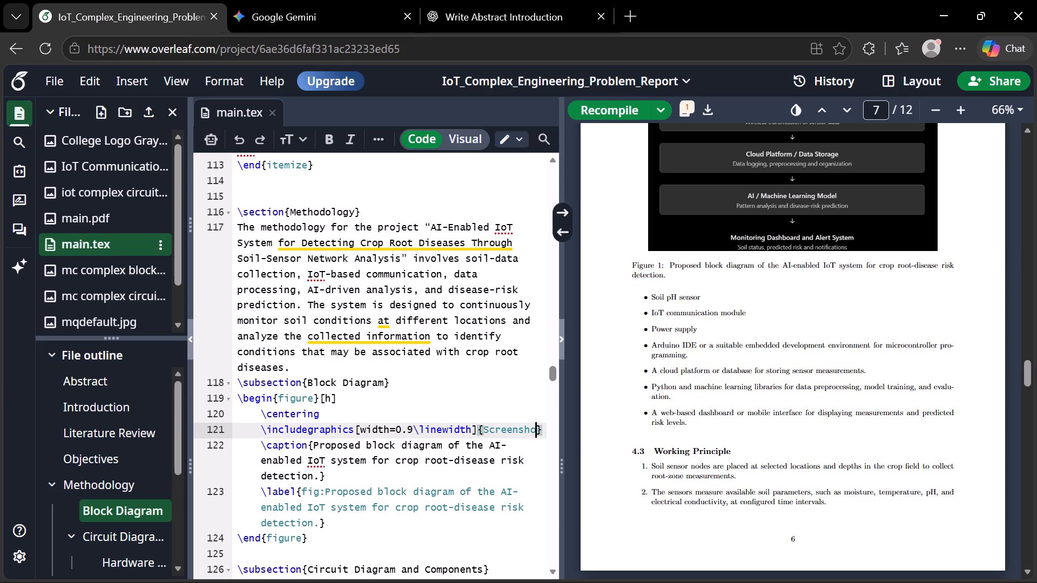
key(BackSpace)
key(BackSpace)
key(BackSpace)
key(BackSpace)
key(BackSpace)
key(BackSpace)
key(BackSpace)
key(BackSpace)
key(BackSpace)
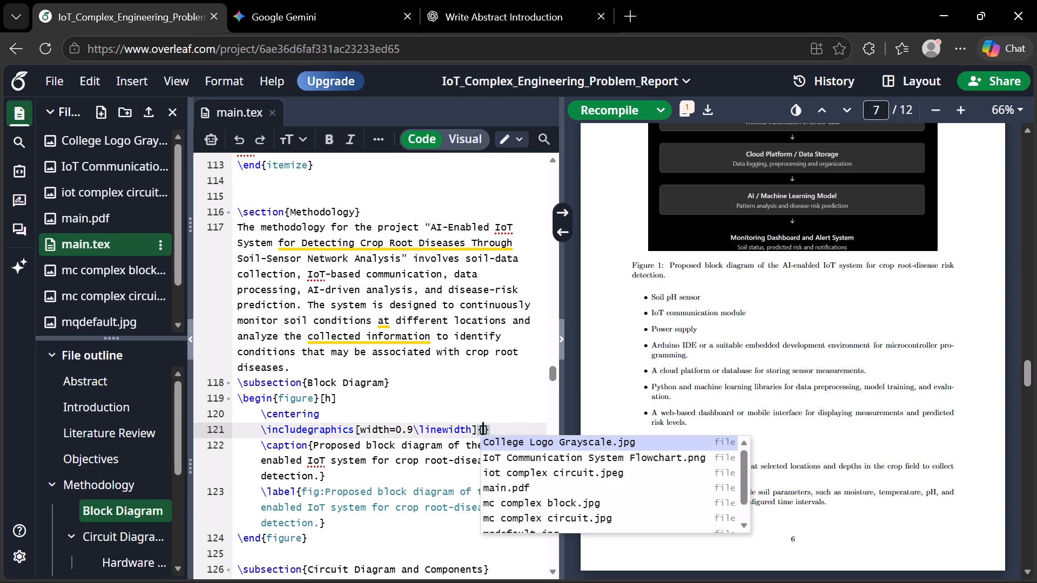
click(564, 459)
key(ctrl+s)
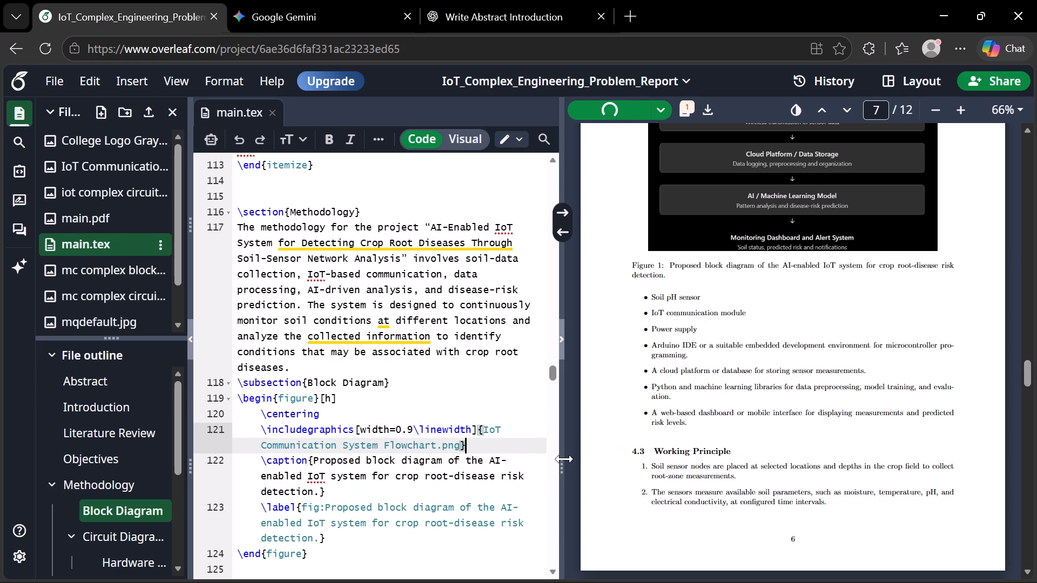
scroll(961, 297, up, 1)
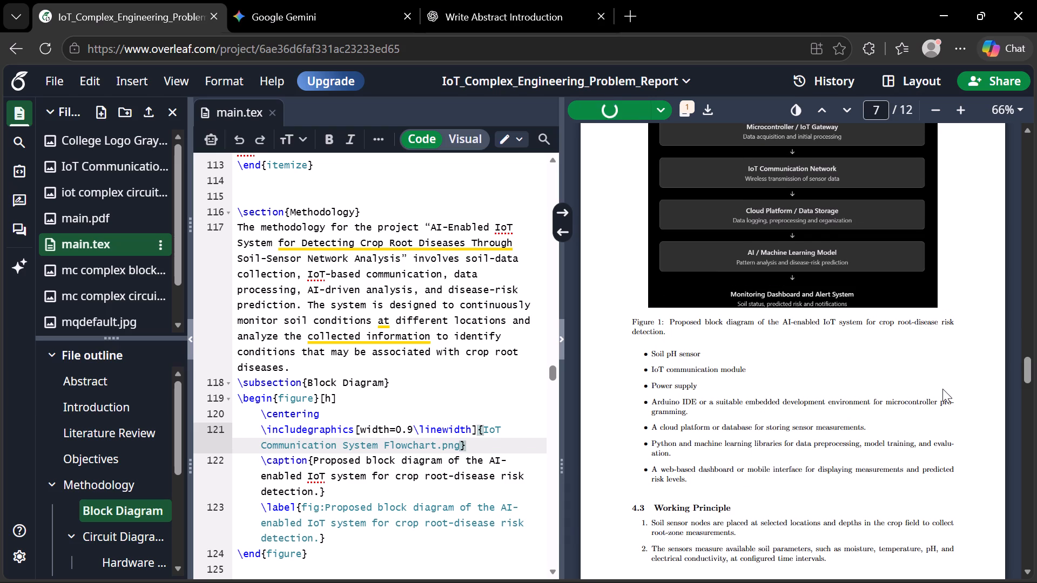
scroll(910, 368, up, 2)
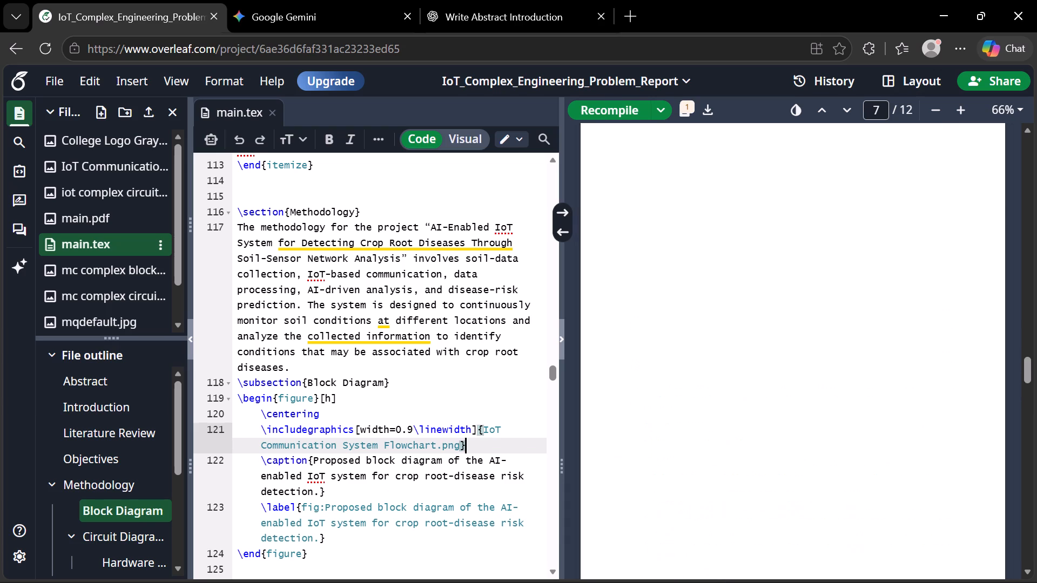
click(237, 214)
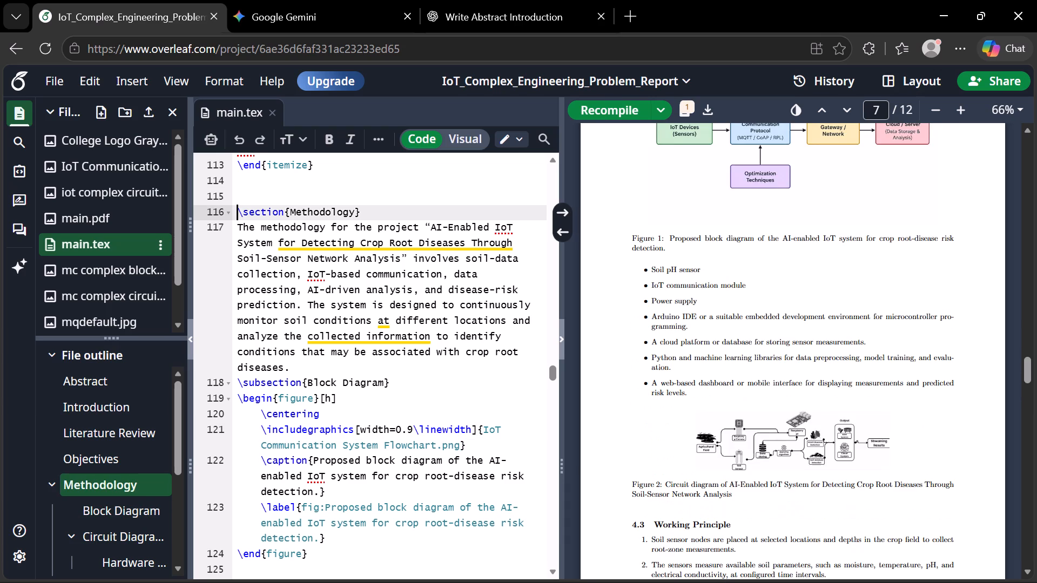
drag(237, 214, 279, 582)
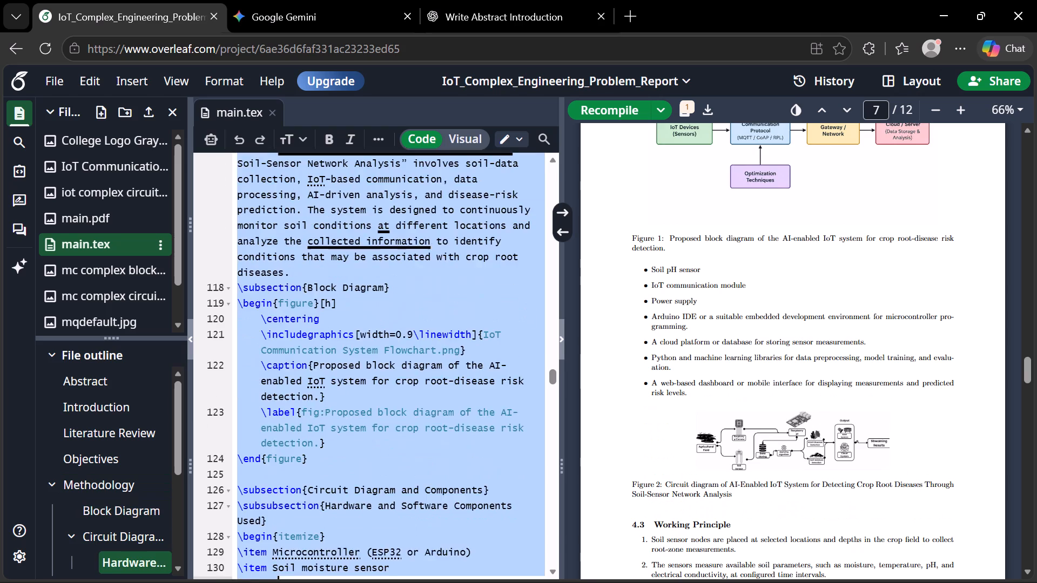
drag(279, 582, 280, 582)
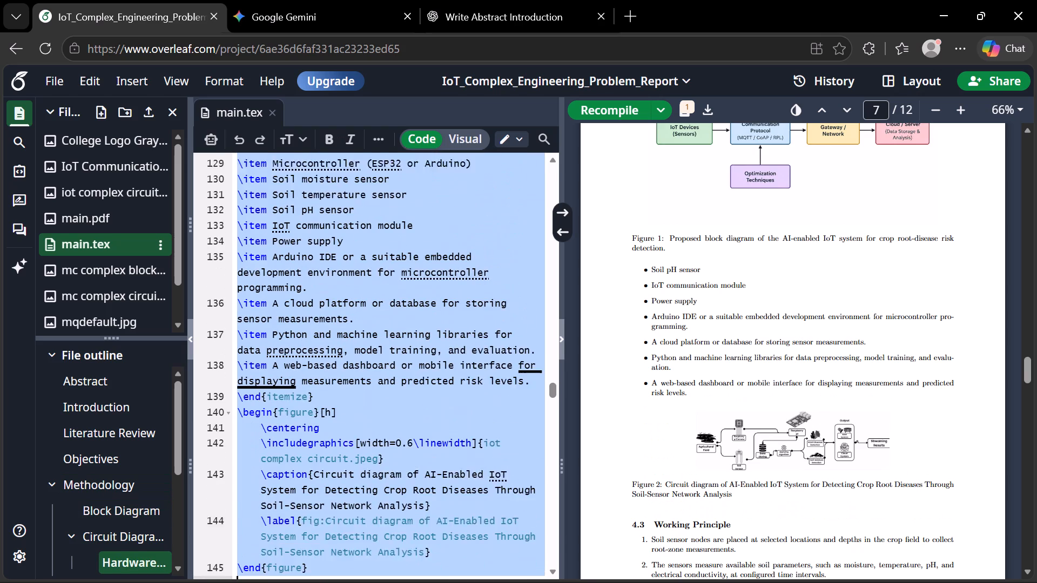
drag(280, 582, 282, 582)
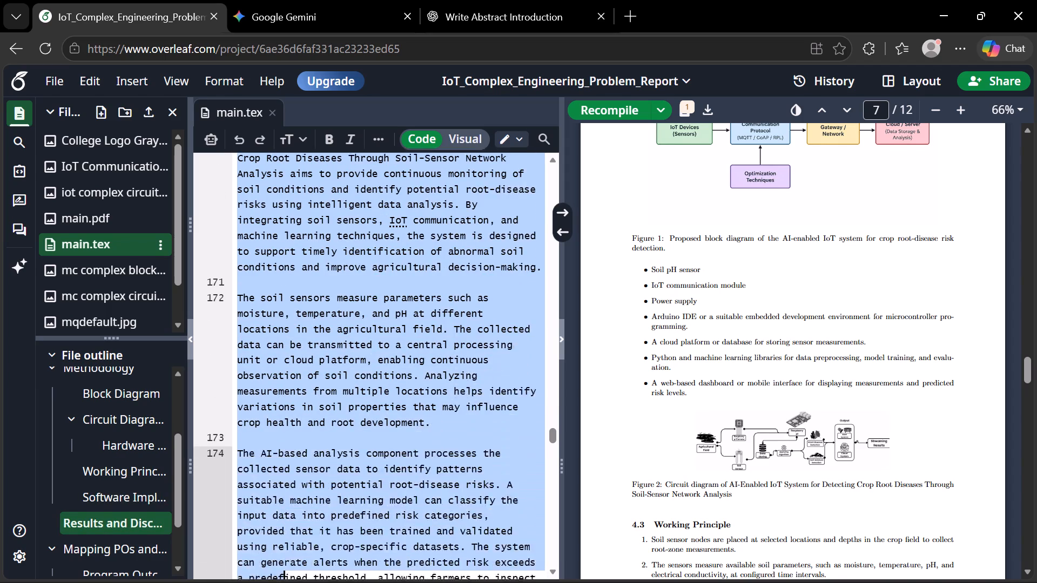
drag(282, 582, 281, 582)
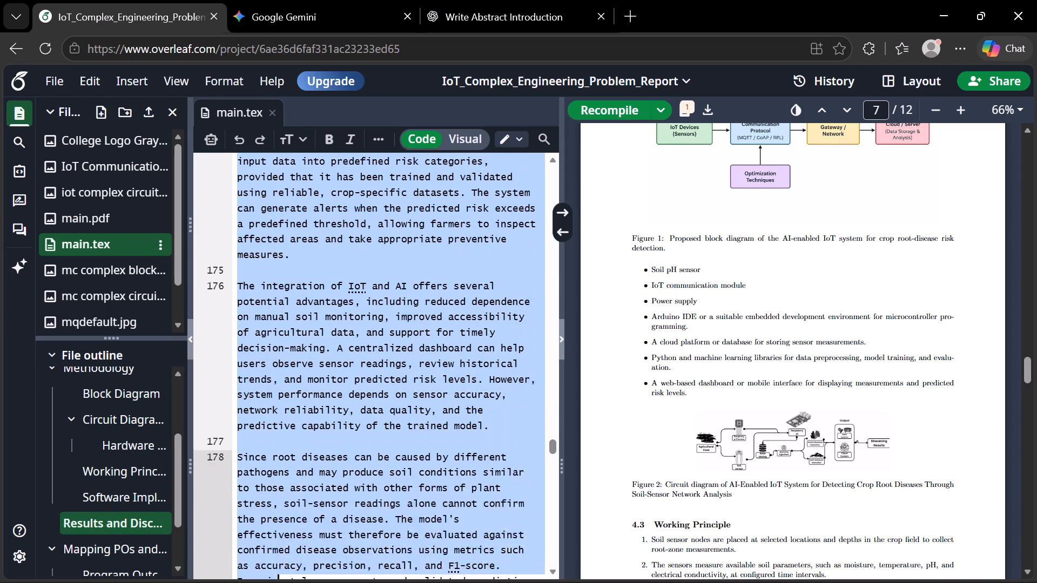
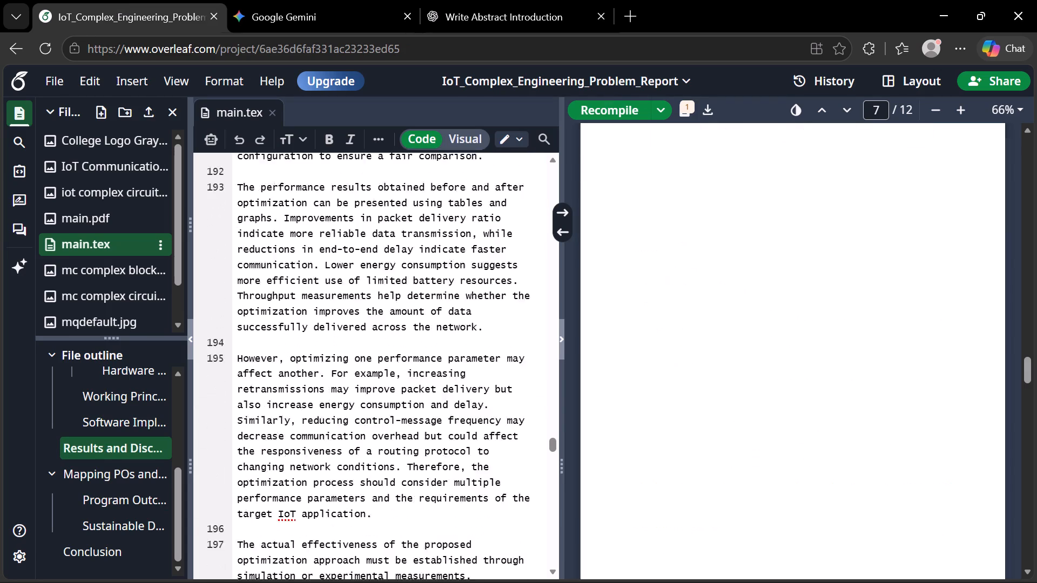
scroll(418, 377, up, 7)
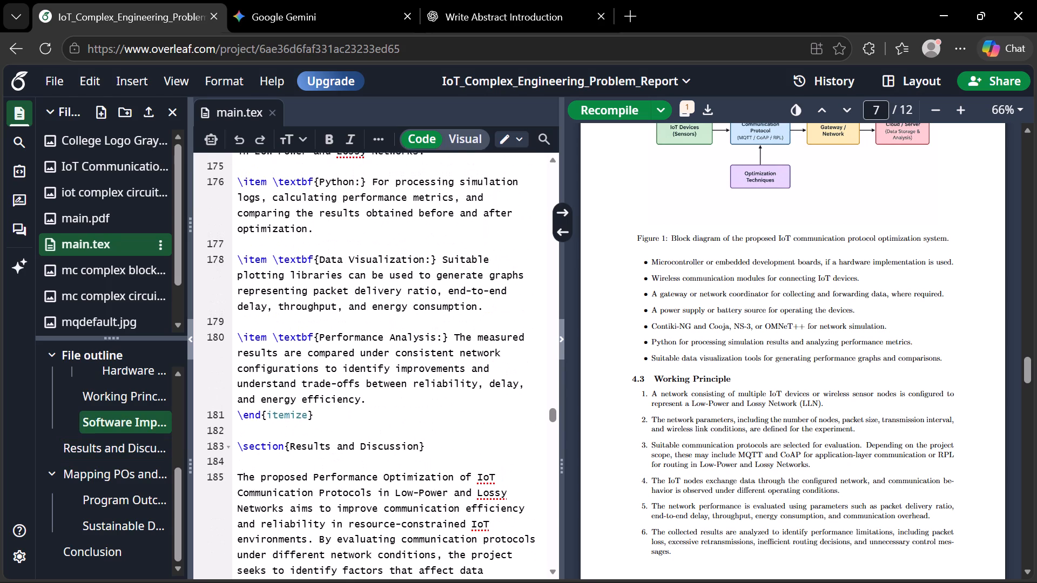
scroll(418, 377, up, 7)
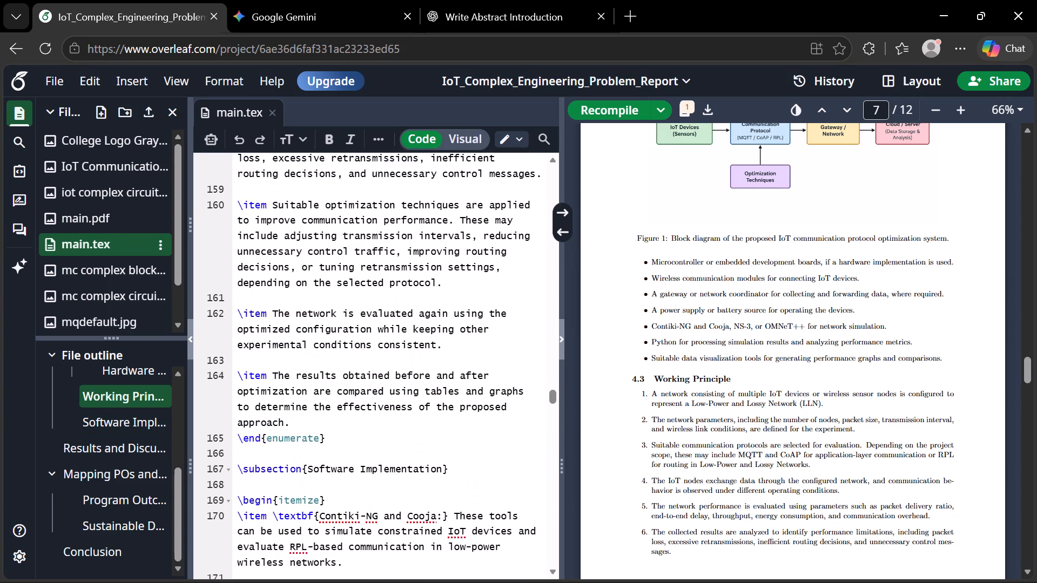
scroll(418, 377, up, 3)
scroll(418, 377, down, 1)
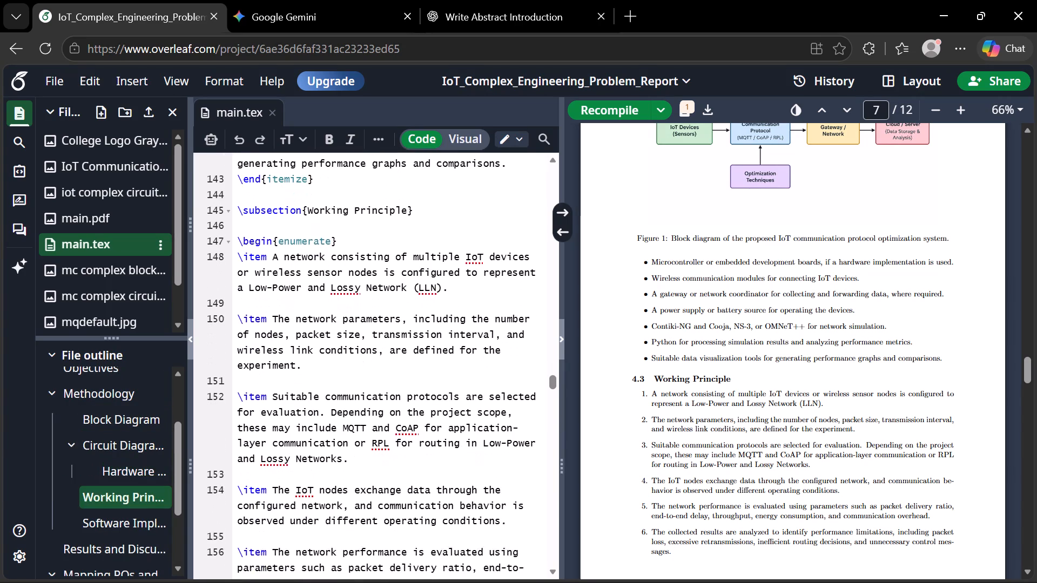
scroll(418, 377, up, 5)
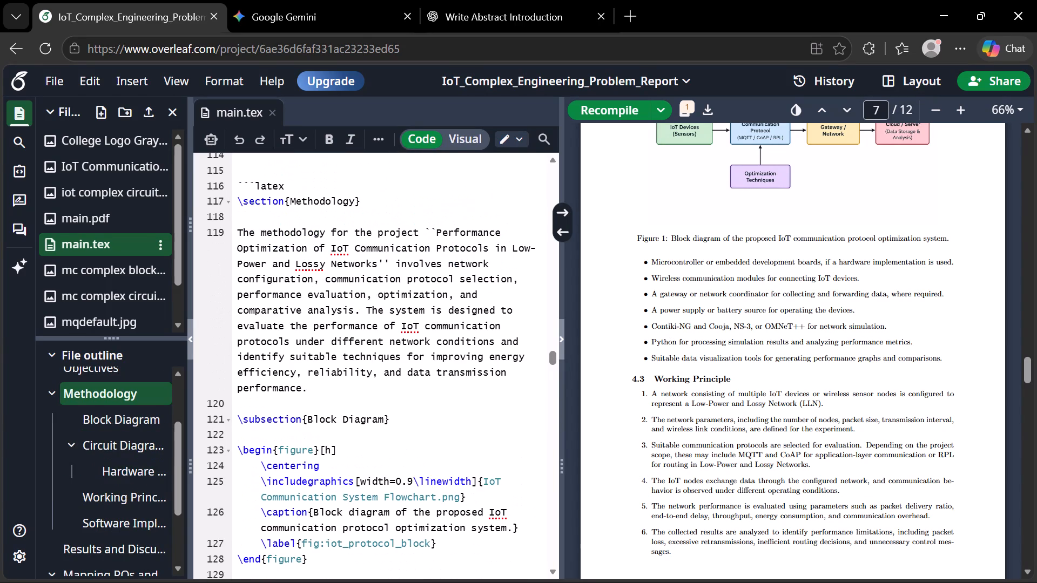
click(303, 181)
key(BackSpace)
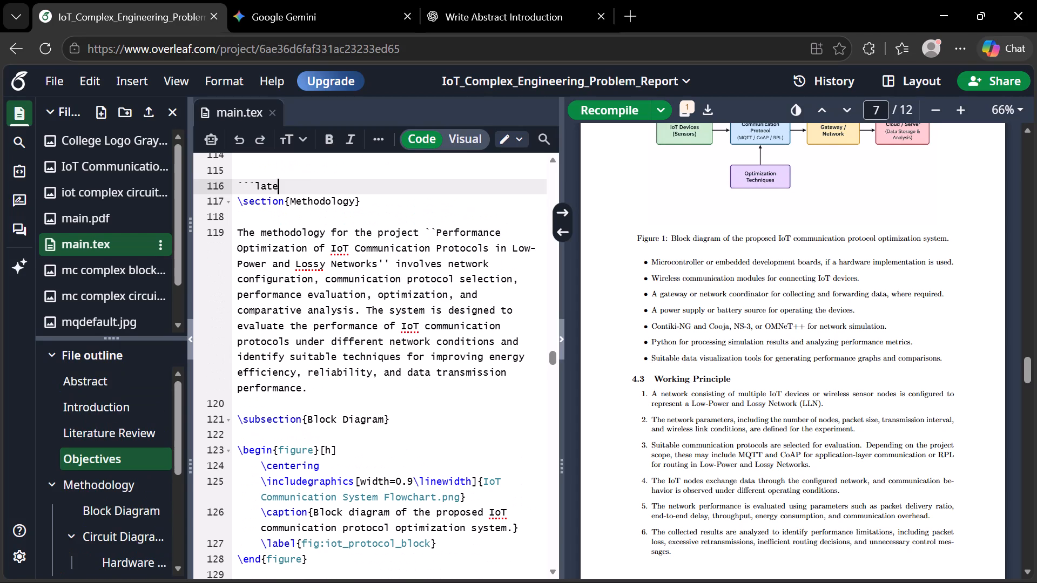
key(BackSpace)
key(BackSpace)
key(BackSpace)
key(BackSpace)
key(BackSpace)
key(BackSpace)
key(BackSpace)
key(ctrl+s)
Copy the full report title from the title page of the compiled PDF.
scroll(393, 299, down, 1)
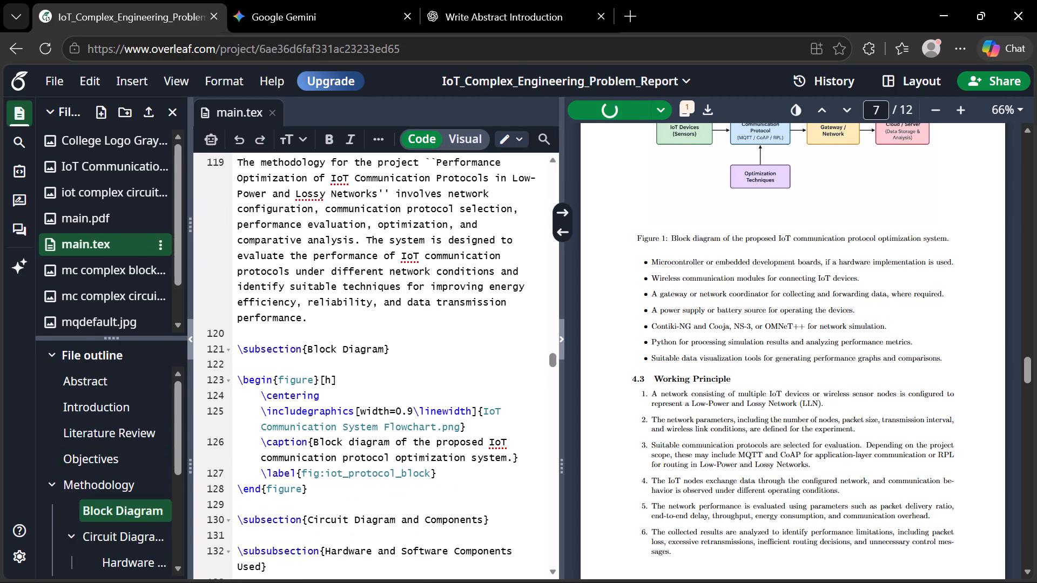
scroll(393, 299, down, 1)
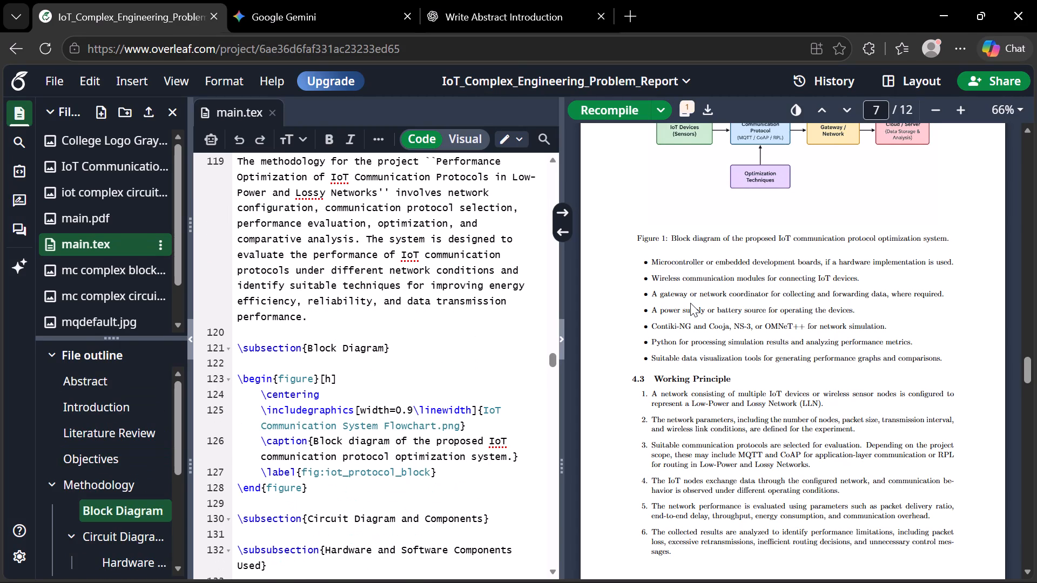
scroll(690, 303, up, 11)
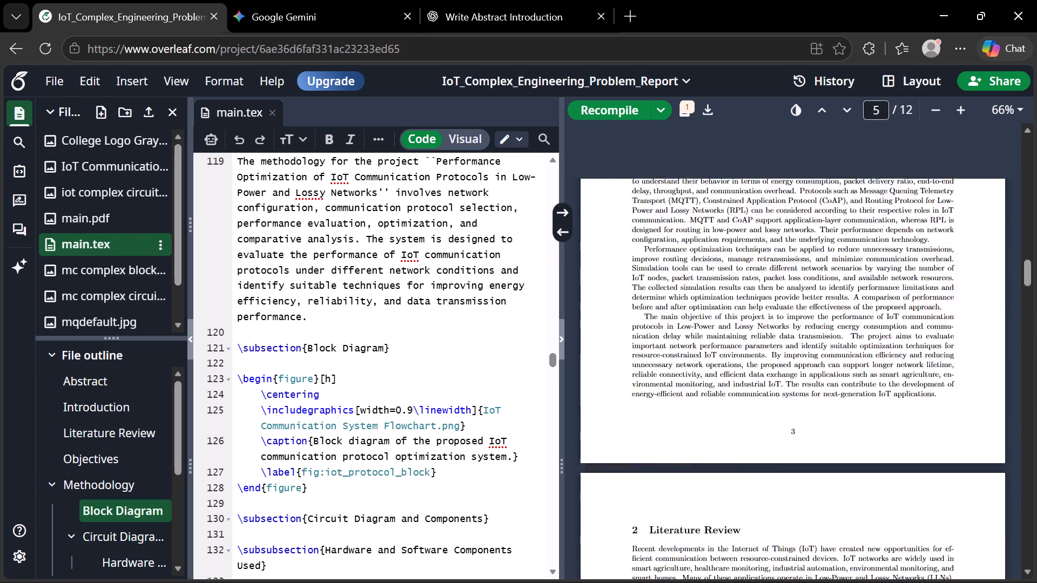
scroll(690, 303, up, 4)
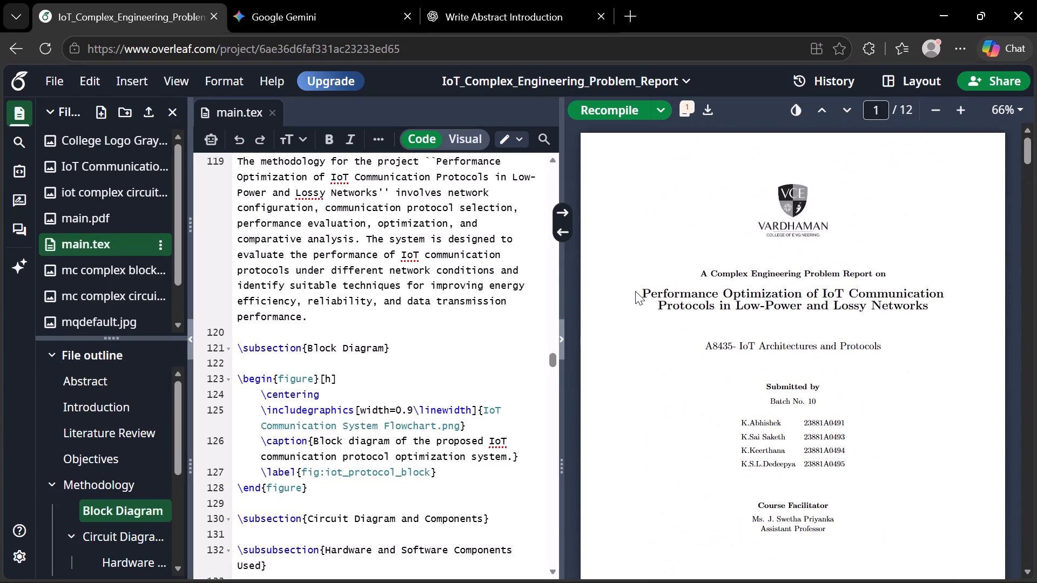
drag(641, 289, 857, 319)
drag(930, 303, 649, 283)
triple_click(649, 283)
triple_click(668, 295)
double_click(668, 295)
click(677, 300)
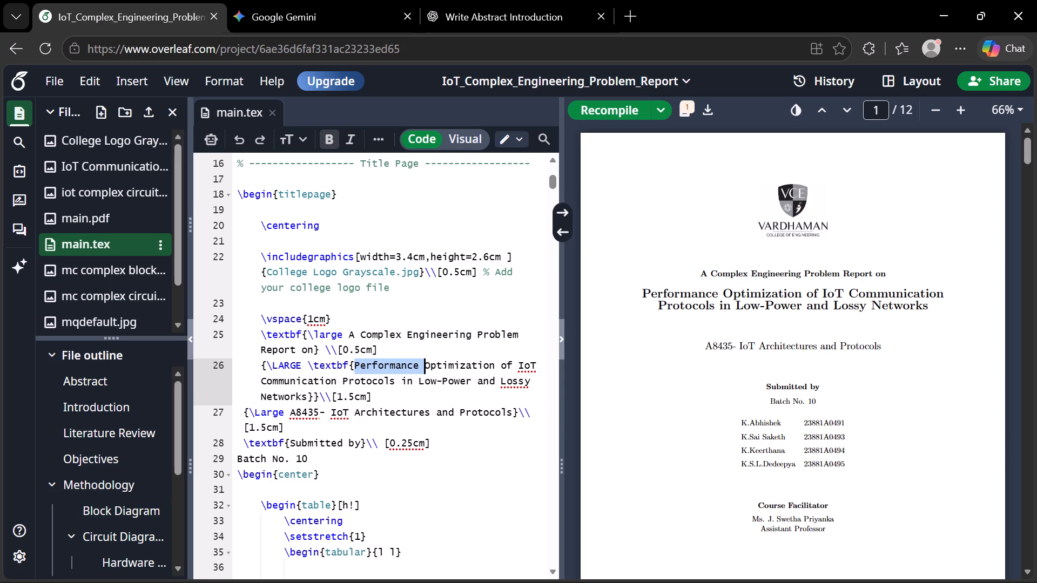
drag(643, 292, 924, 310)
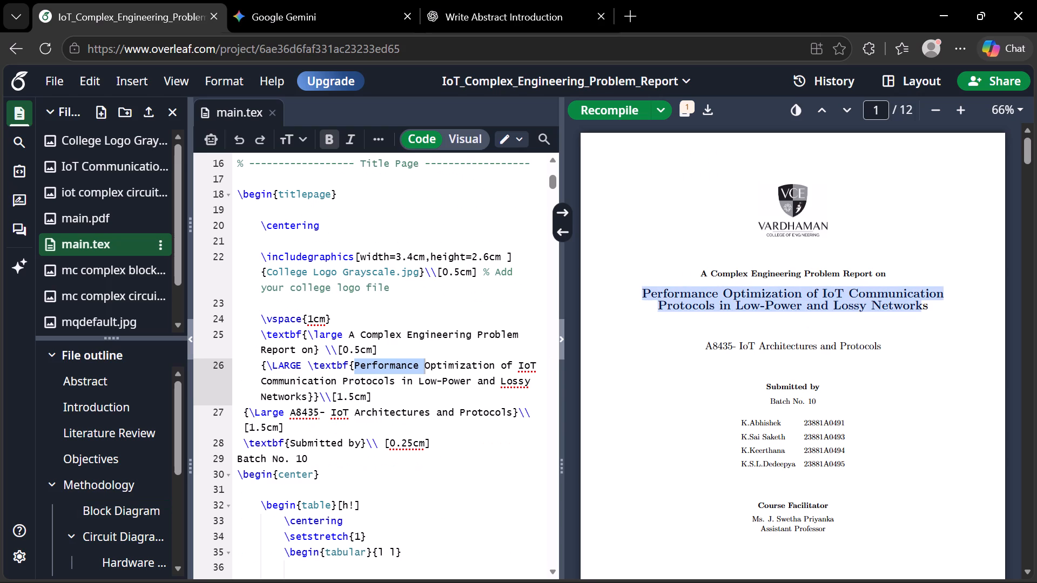
drag(924, 310, 958, 308)
click(1009, 262)
Change the Block Diagram figure caption to "Block diagram of" followed by the copied report title and "system.", and recompile.
click(428, 380)
scroll(407, 413, down, 5)
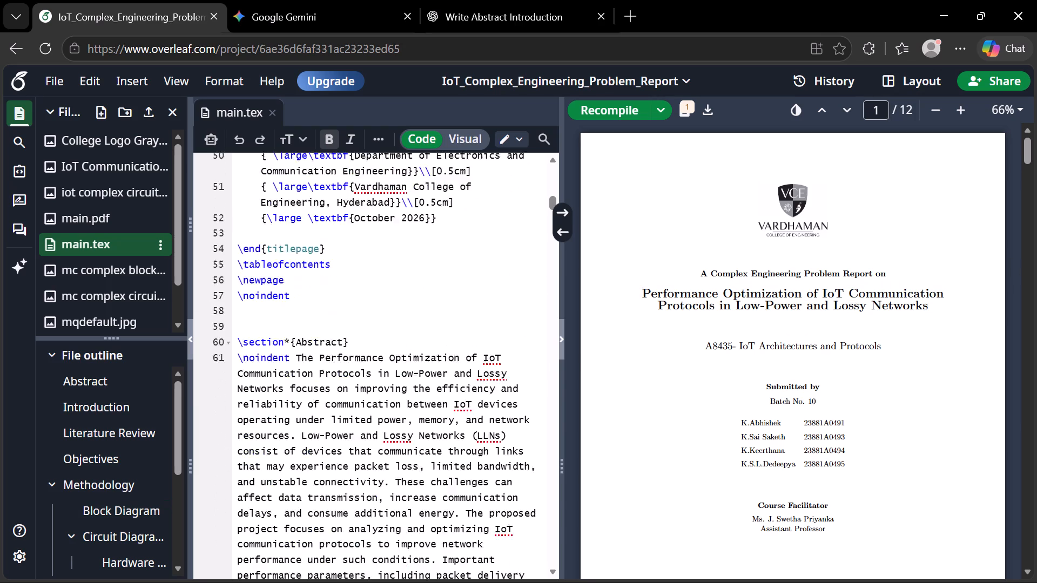
scroll(712, 464, down, 6)
click(147, 518)
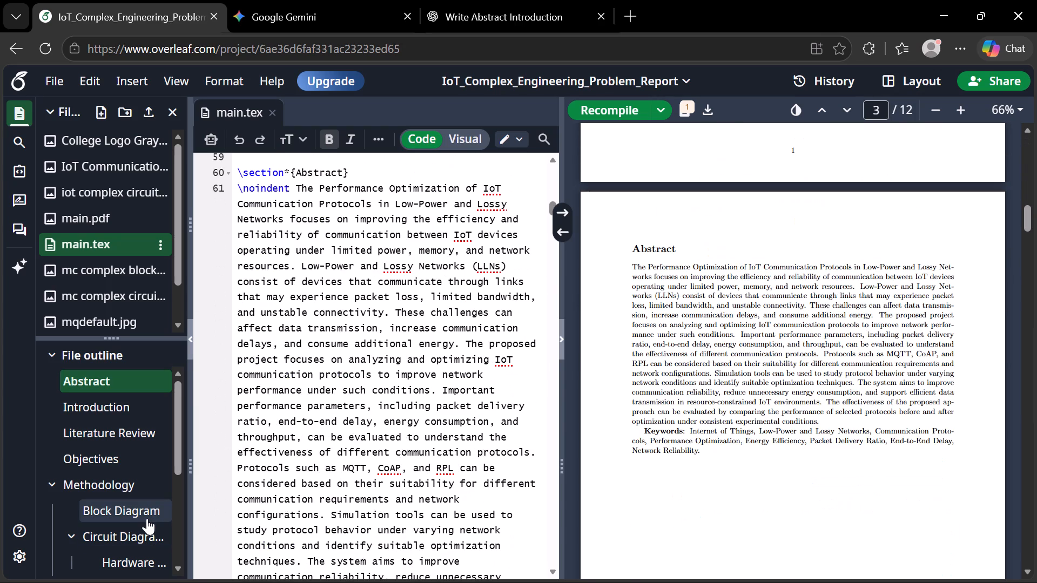
scroll(302, 410, down, 1)
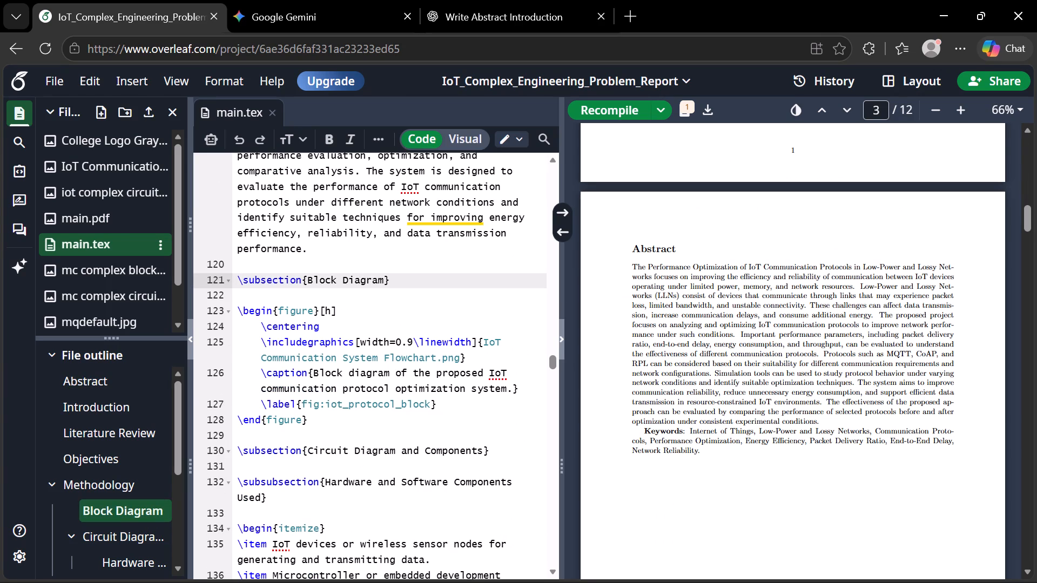
drag(312, 375, 493, 394)
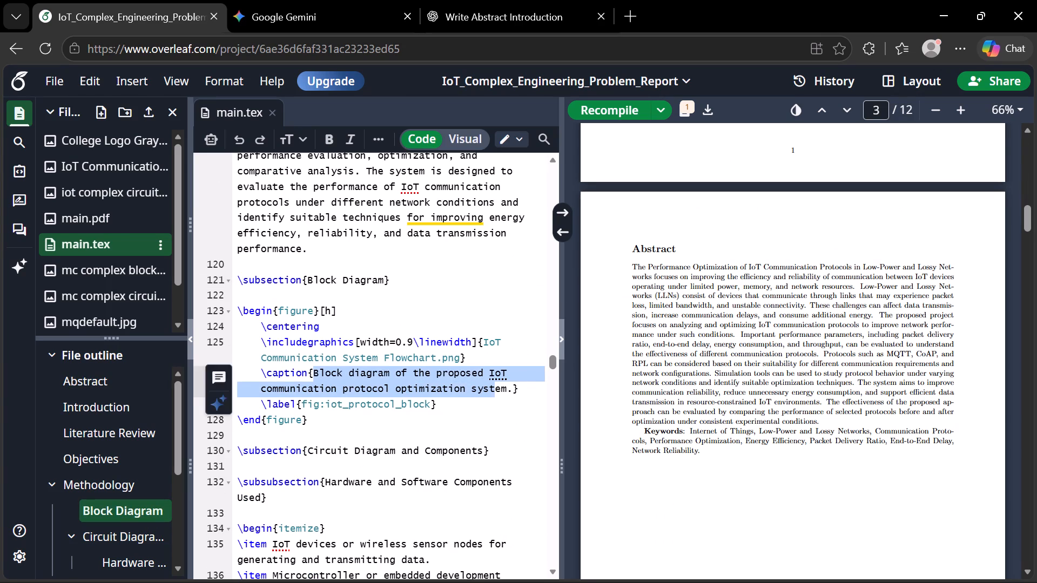
click(429, 367)
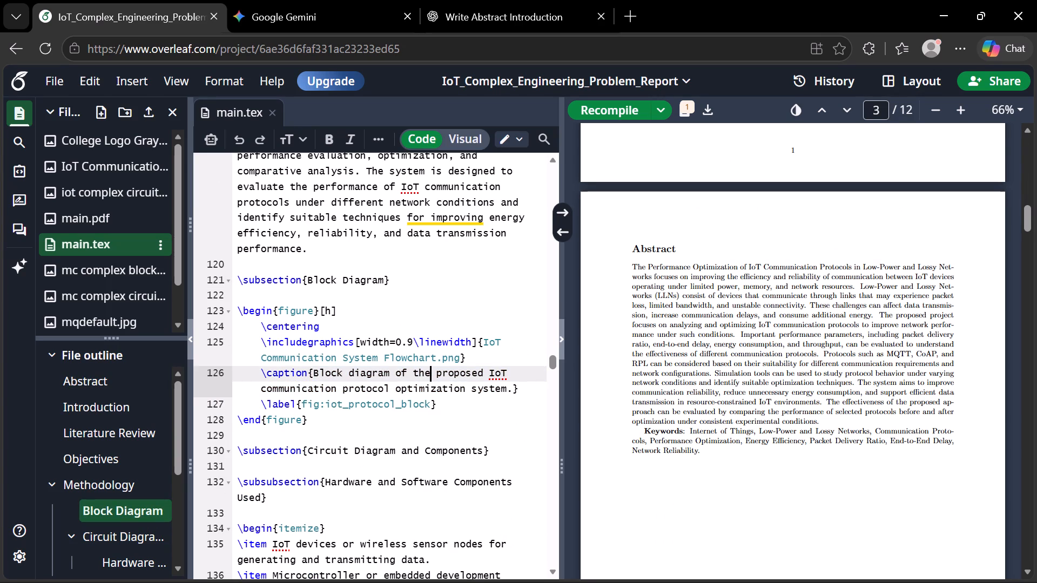
drag(414, 371, 496, 394)
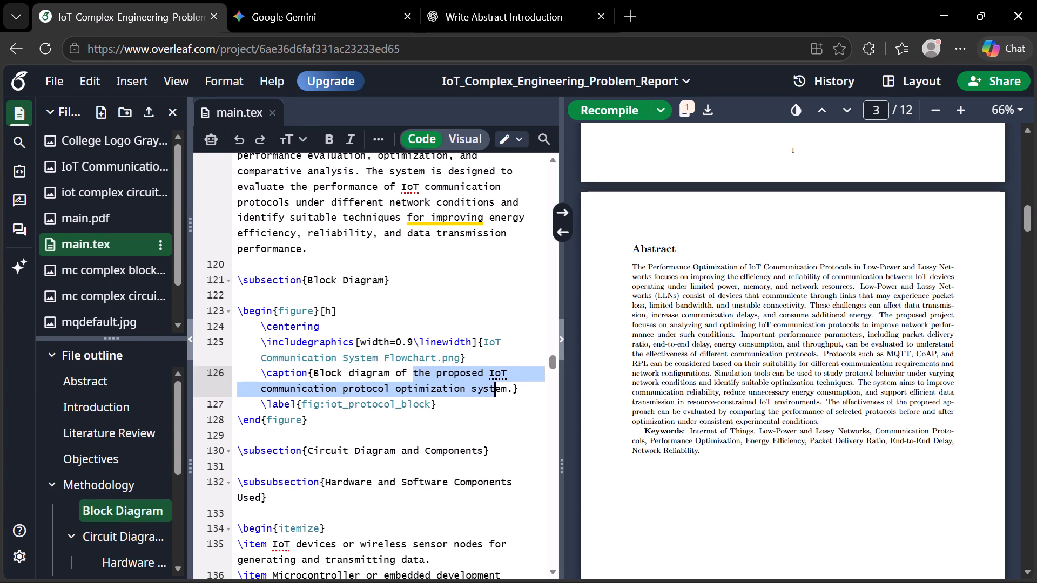
drag(496, 394, 513, 394)
key(ctrl+v)
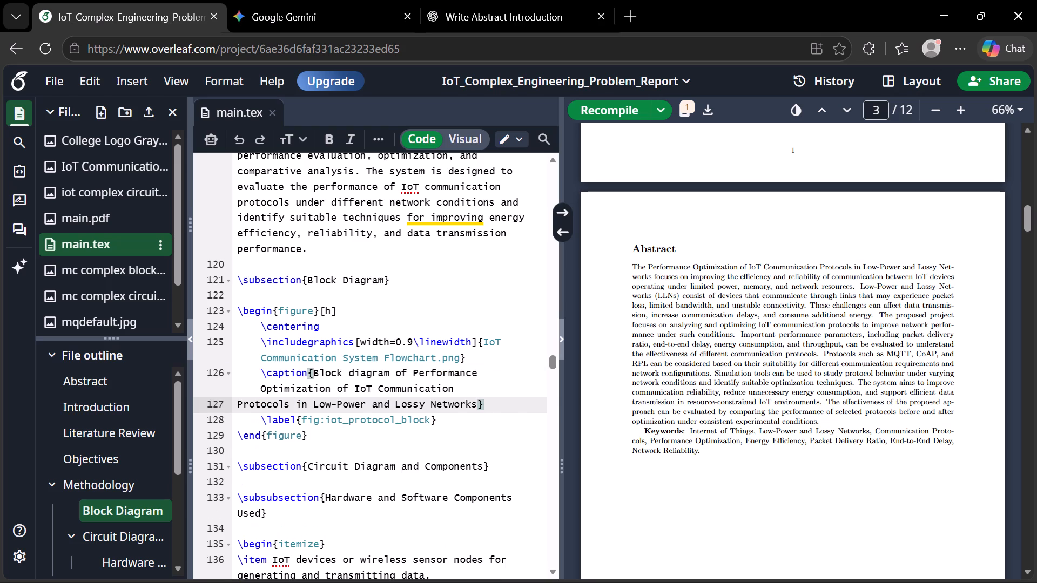
key(space)
text(syste)
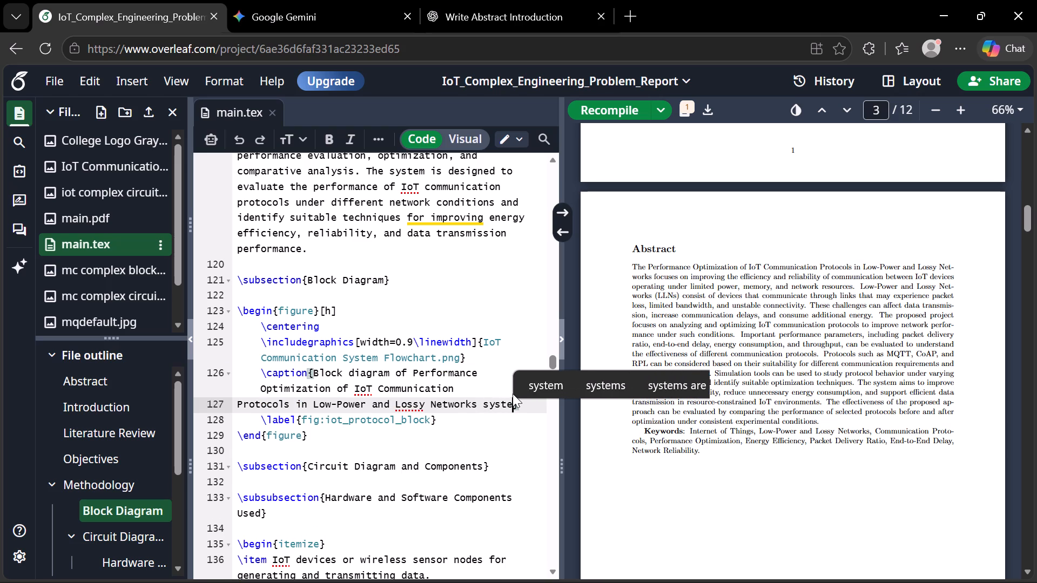
text(m.)
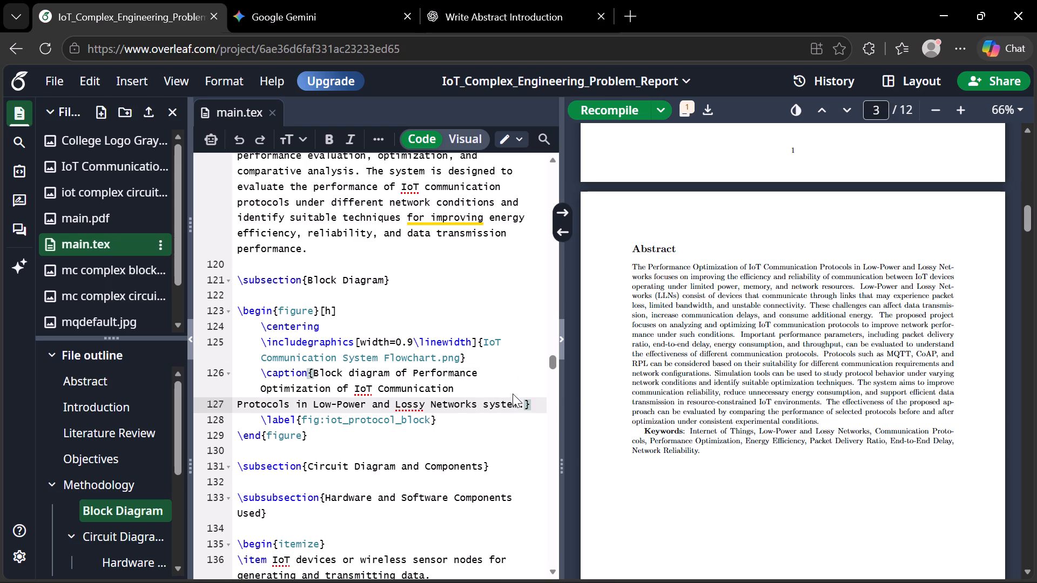
key(ctrl+s)
scroll(720, 326, down, 3)
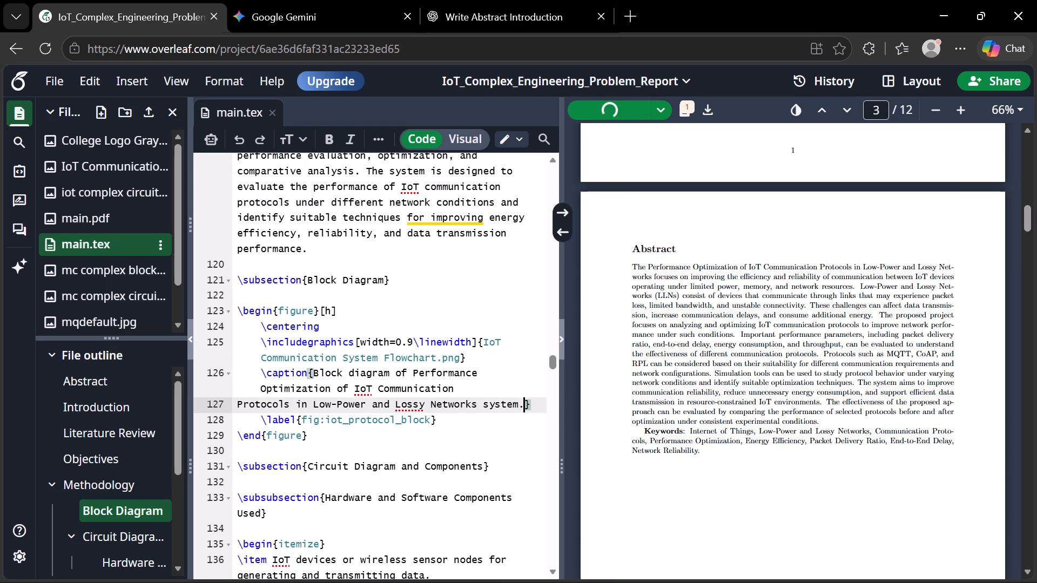
scroll(720, 326, down, 8)
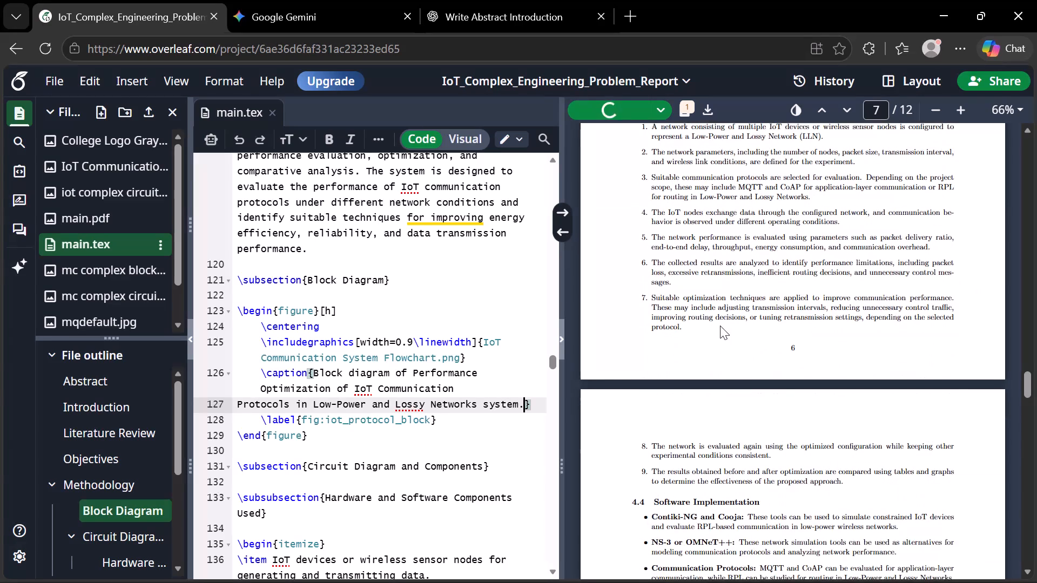
scroll(720, 326, down, 2)
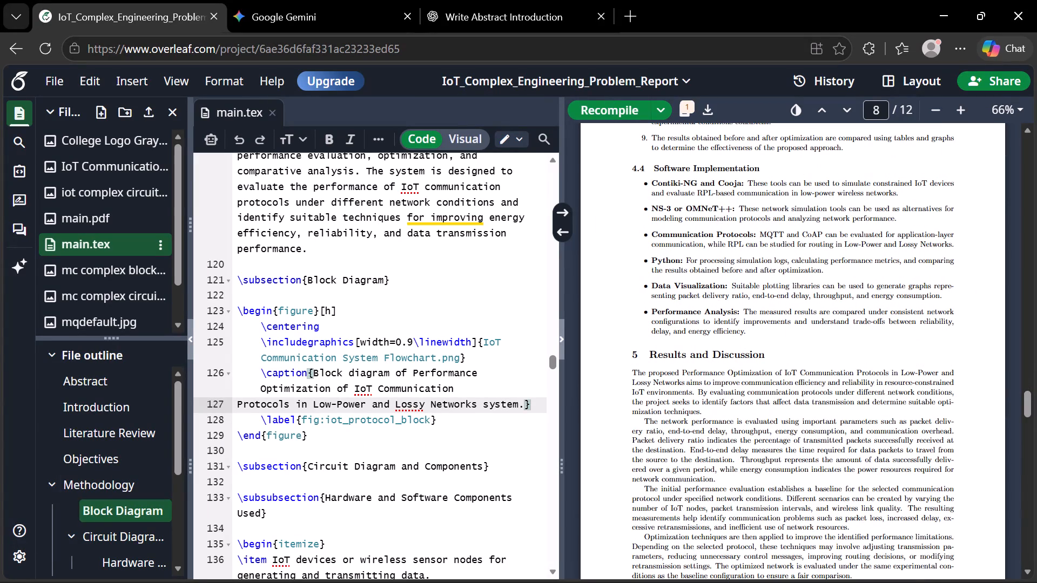
scroll(165, 480, down, 1)
scroll(125, 538, down, 1)
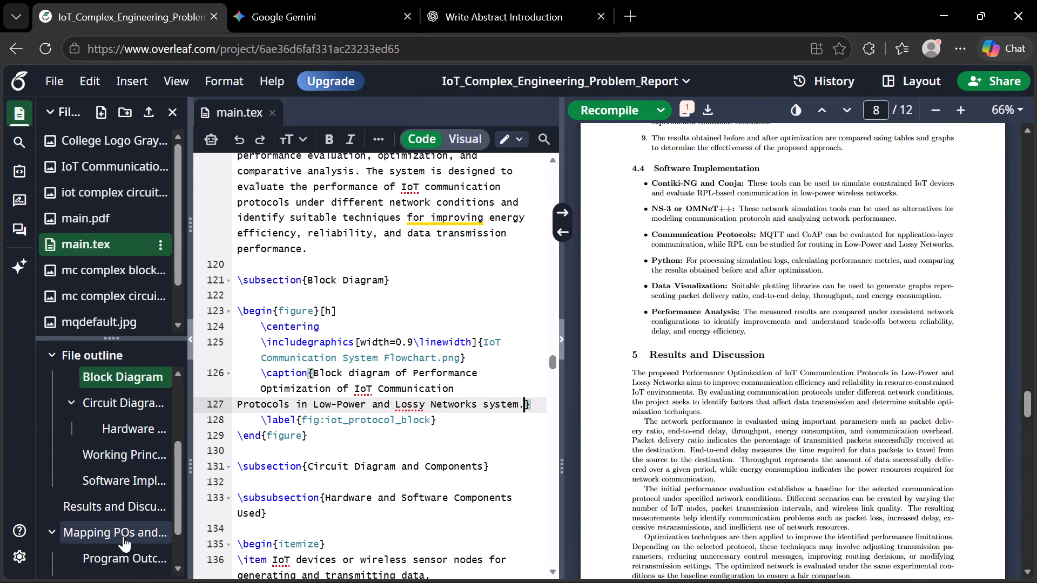
click(123, 536)
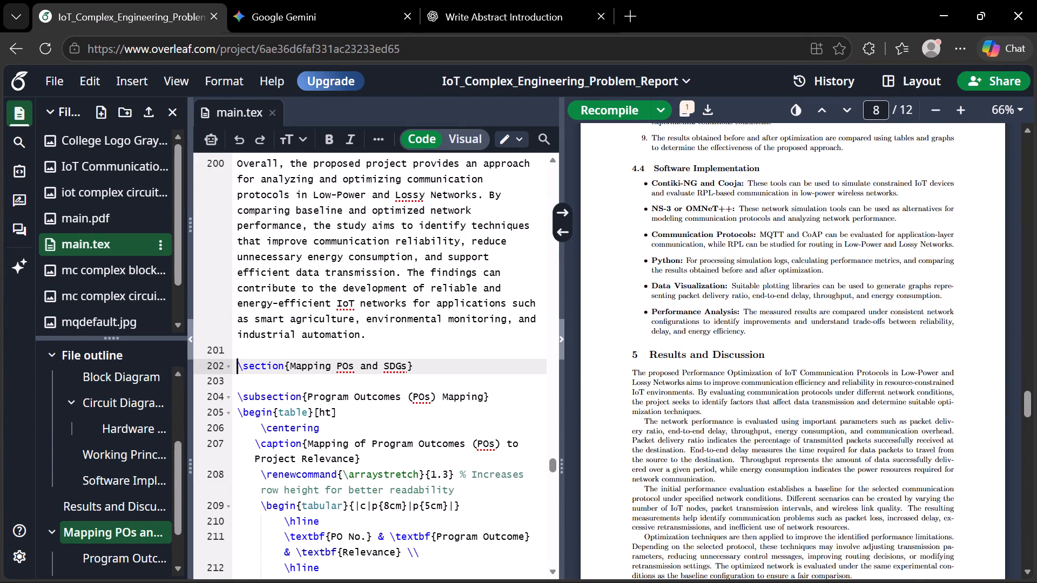
drag(238, 364, 297, 582)
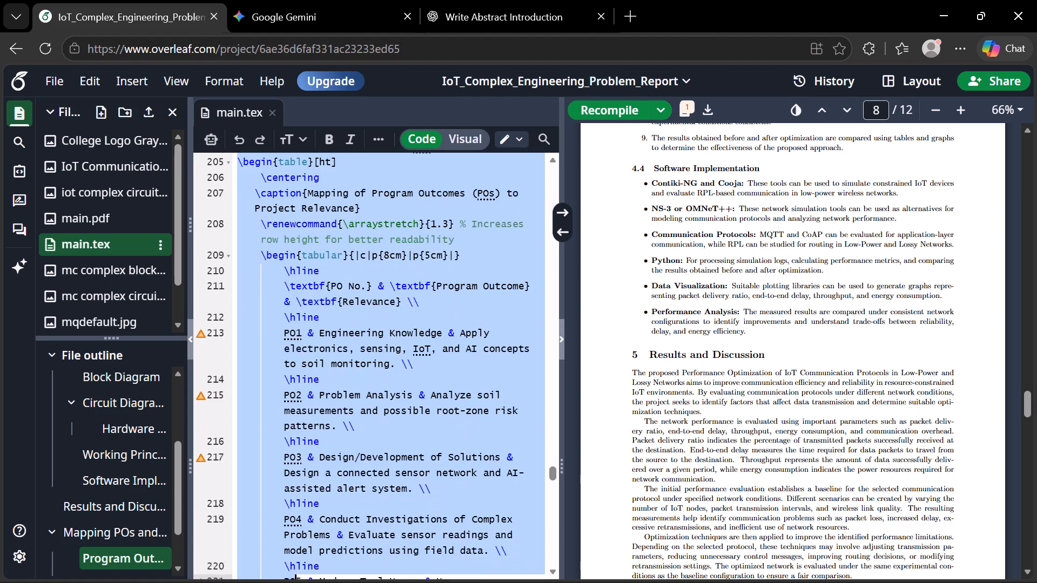
drag(297, 582, 295, 582)
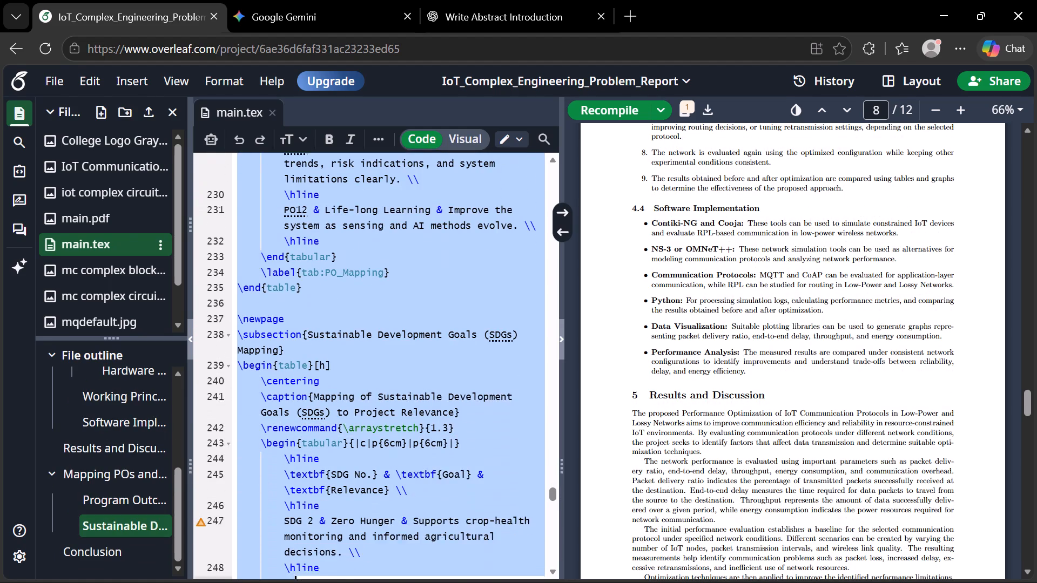
drag(295, 582, 297, 582)
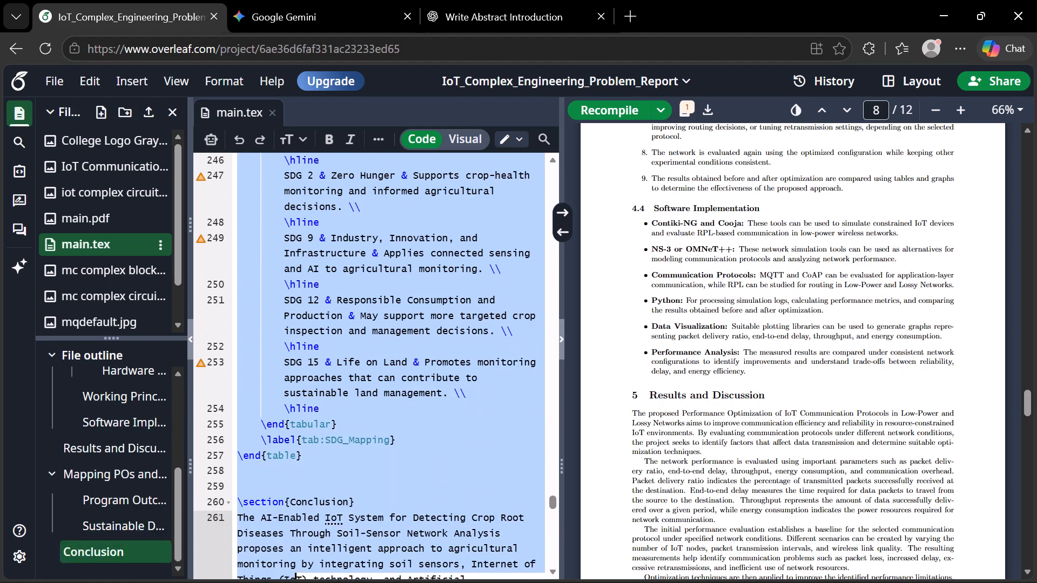
drag(297, 582, 297, 582)
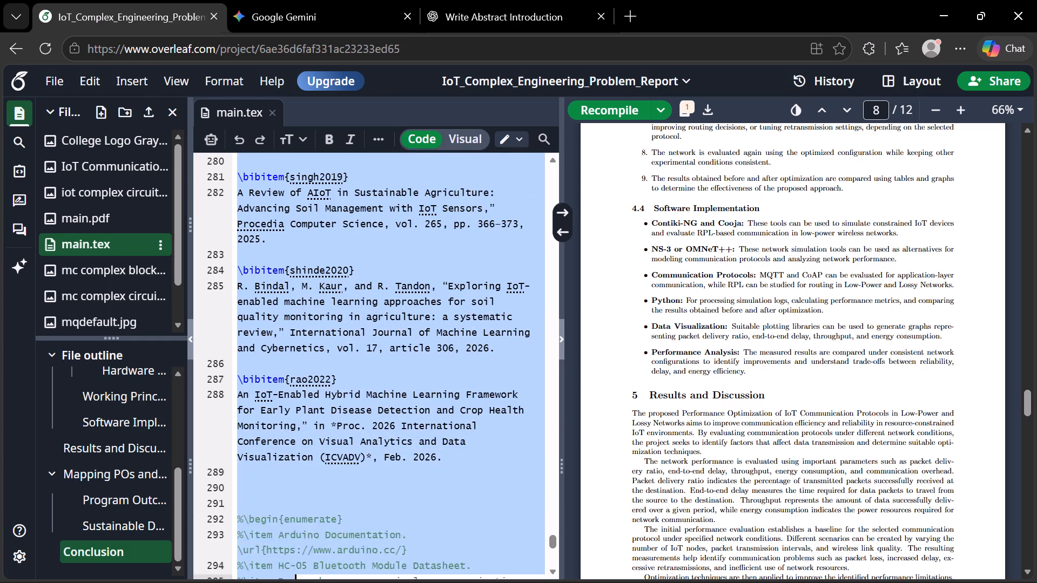
drag(297, 582, 307, 582)
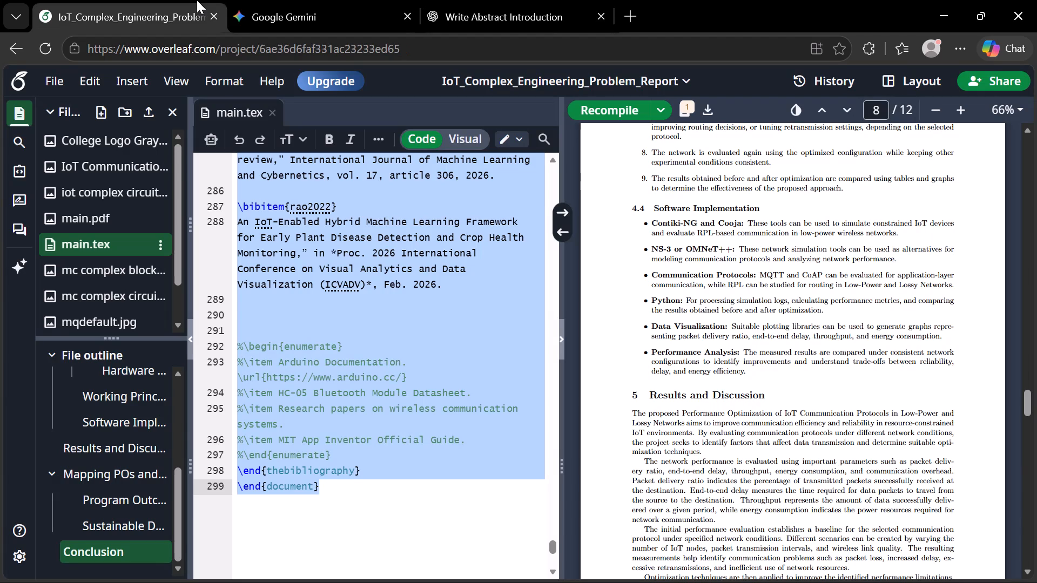
key(ctrl+v)
key(ctrl+s)
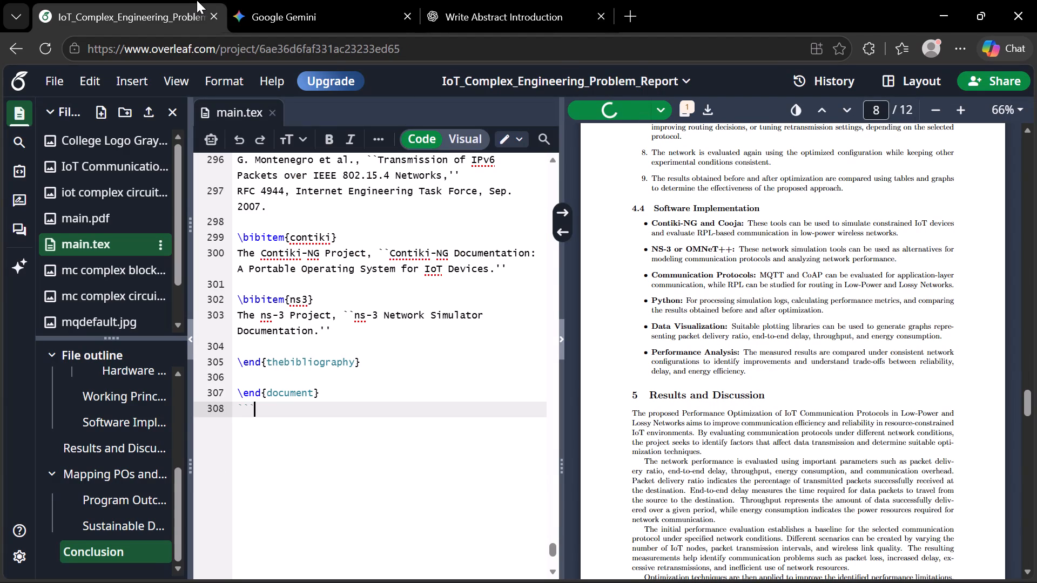
Delete the trailing code-fence backticks after \end{document}.
key(BackSpace)
key(BackSpace)
key(BackSpace)
Delete the stray "```latex" marker above the Mapping POs and SDGs section heading and recompile the report.
scroll(384, 374, up, 3)
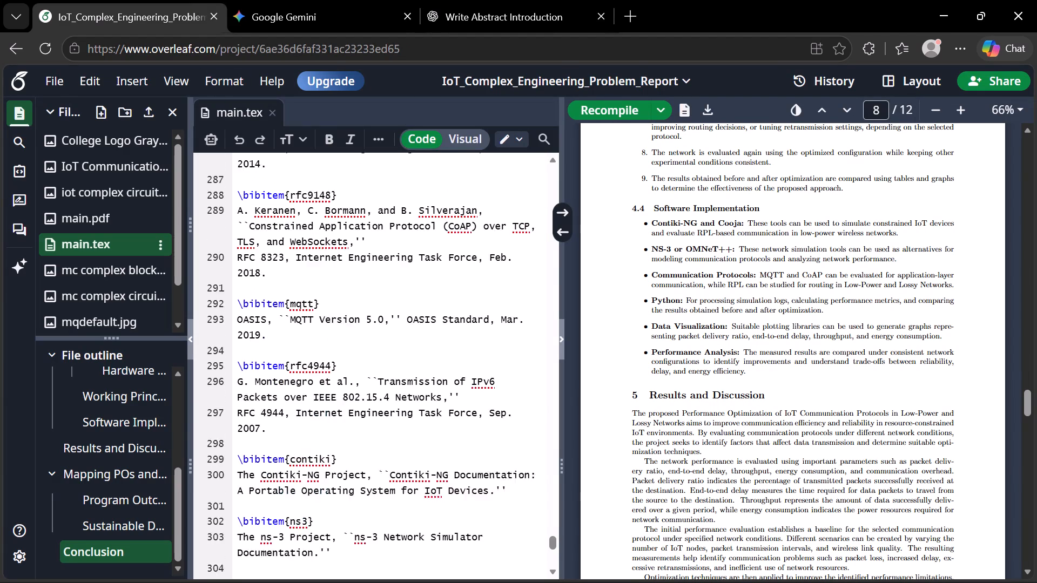
scroll(384, 374, up, 1)
click(137, 486)
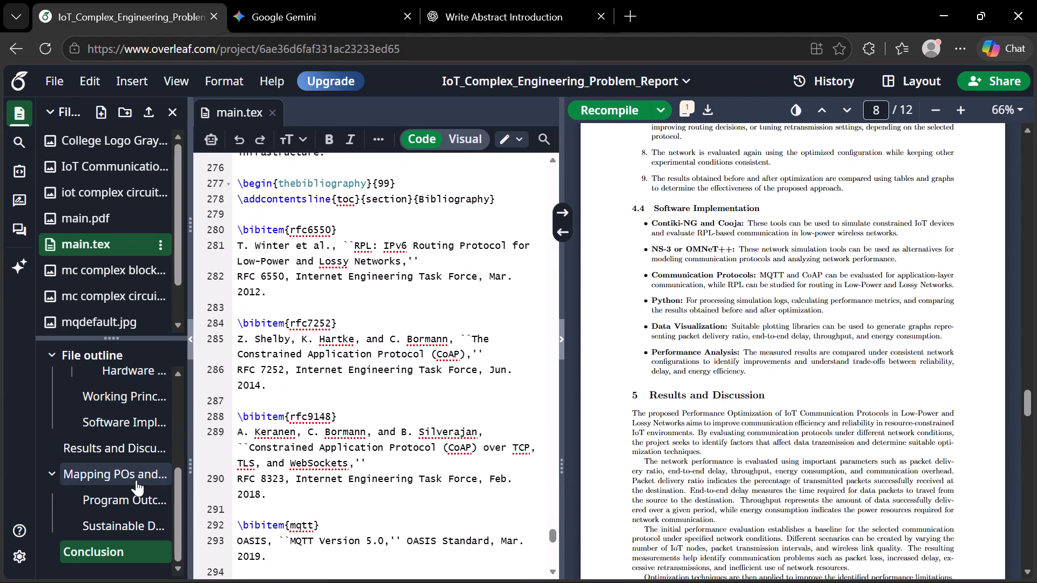
click(136, 480)
click(306, 355)
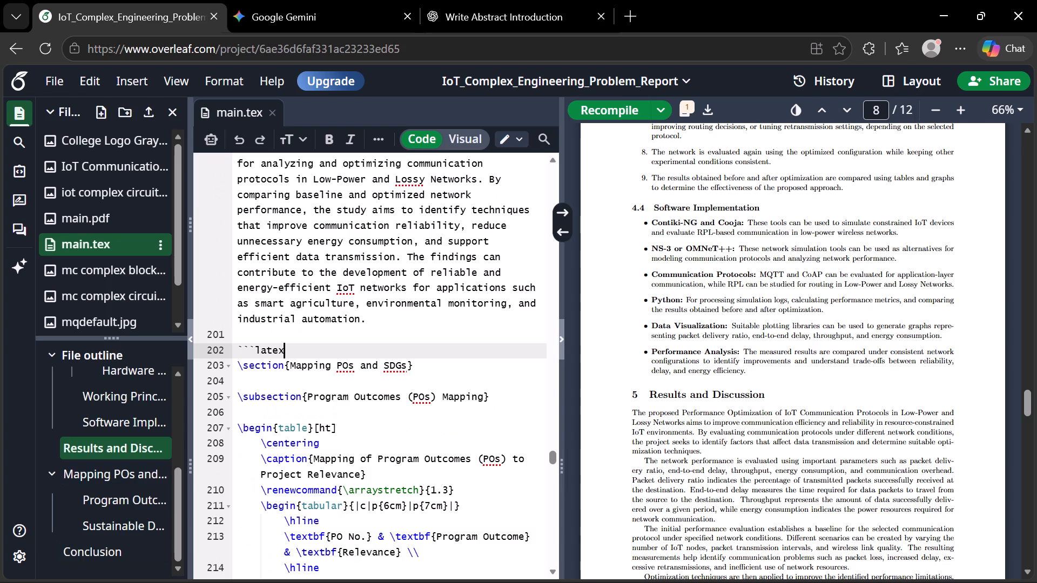
key(BackSpace)
key(BackSpace)
key(BackSpace)
key(BackSpace)
key(BackSpace)
key(BackSpace)
key(BackSpace)
key(BackSpace)
key(ctrl+s)
Remove the opening and closing LaTeX quotation marks around the title in the rfc9148 bibliography entry.
scroll(122, 565, down, 1)
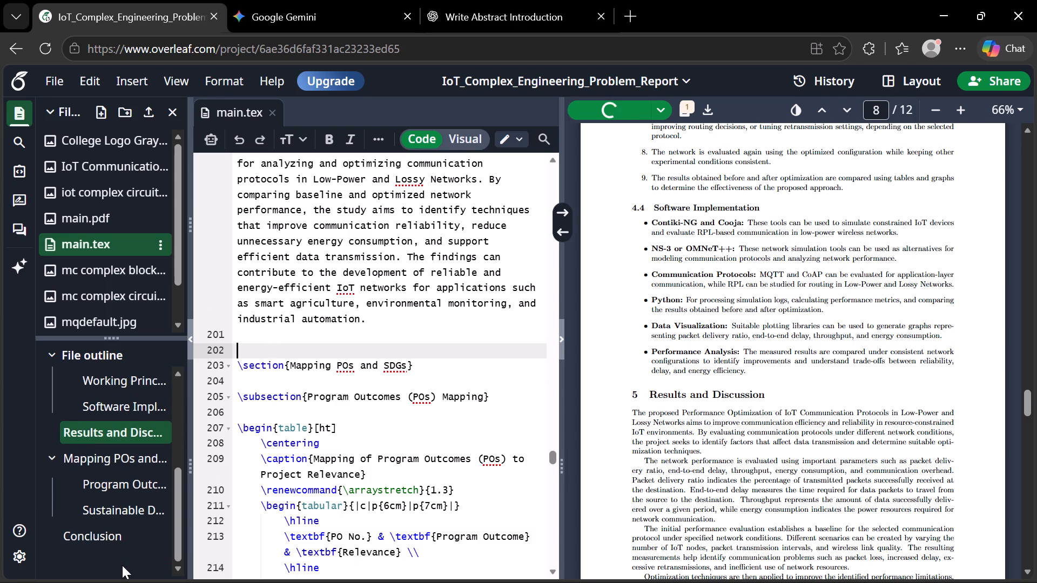
click(102, 540)
click(103, 554)
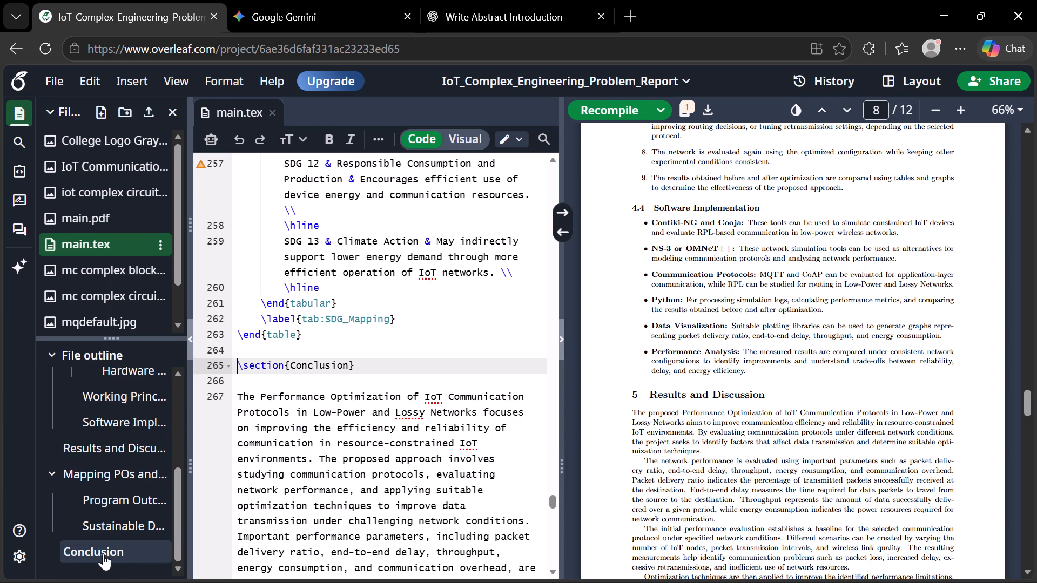
scroll(305, 474, down, 7)
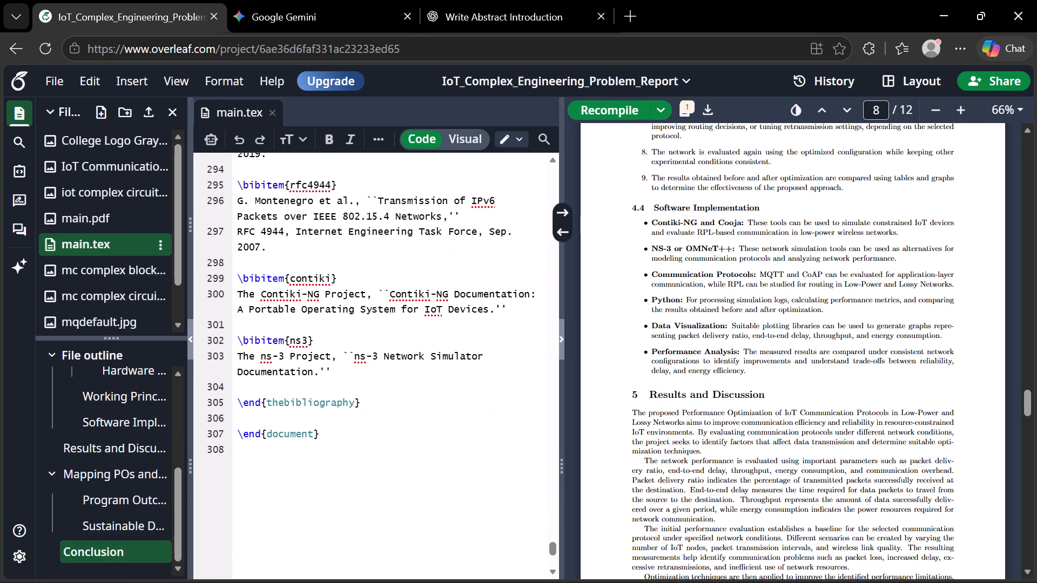
scroll(305, 474, up, 3)
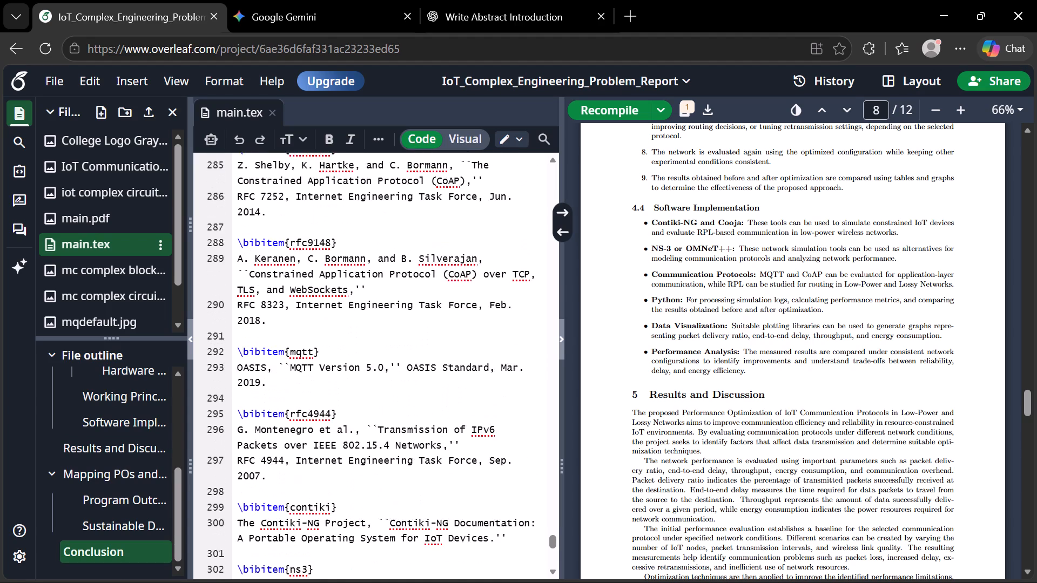
scroll(305, 474, up, 1)
click(247, 324)
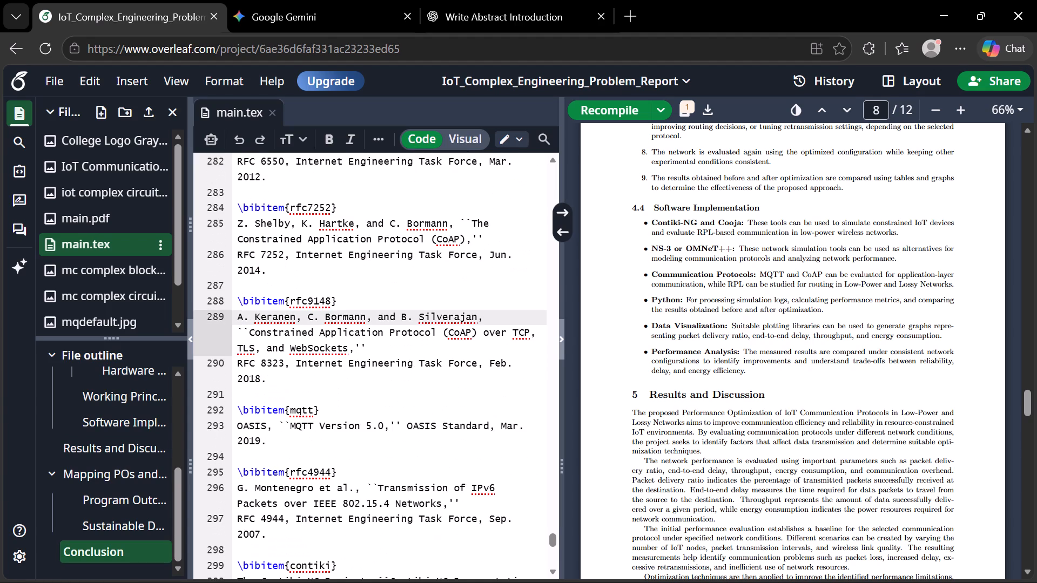
key(Down)
key(Right)
key(Left)
key(BackSpace)
key(BackSpace)
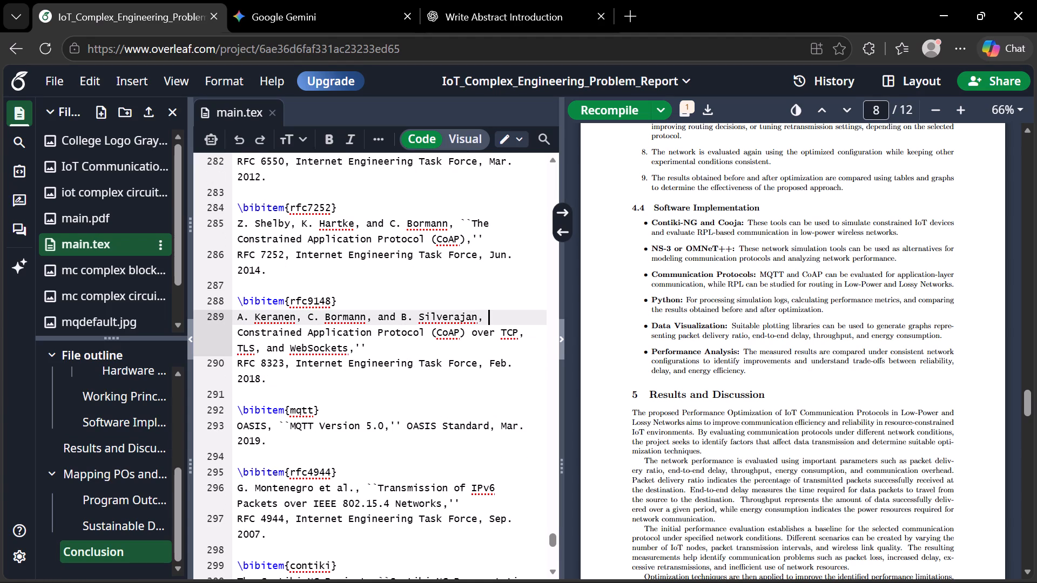
click(401, 350)
key(BackSpace)
key(BackSpace)
Remove the opening and closing LaTeX quotation marks around the title in the rfc4944 bibliography entry.
click(380, 490)
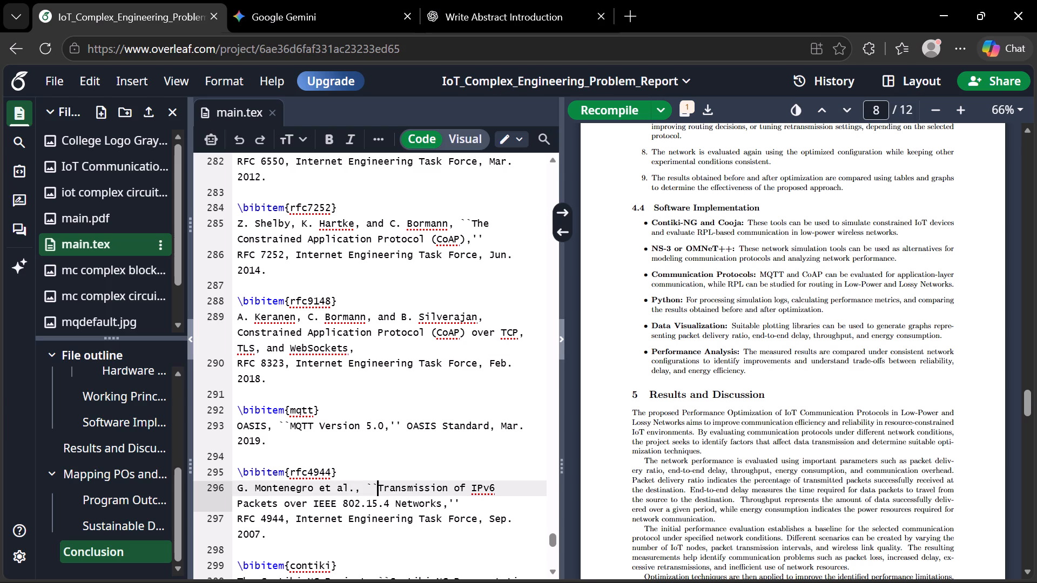
key(BackSpace)
key(BackSpace)
click(425, 511)
key(BackSpace)
key(BackSpace)
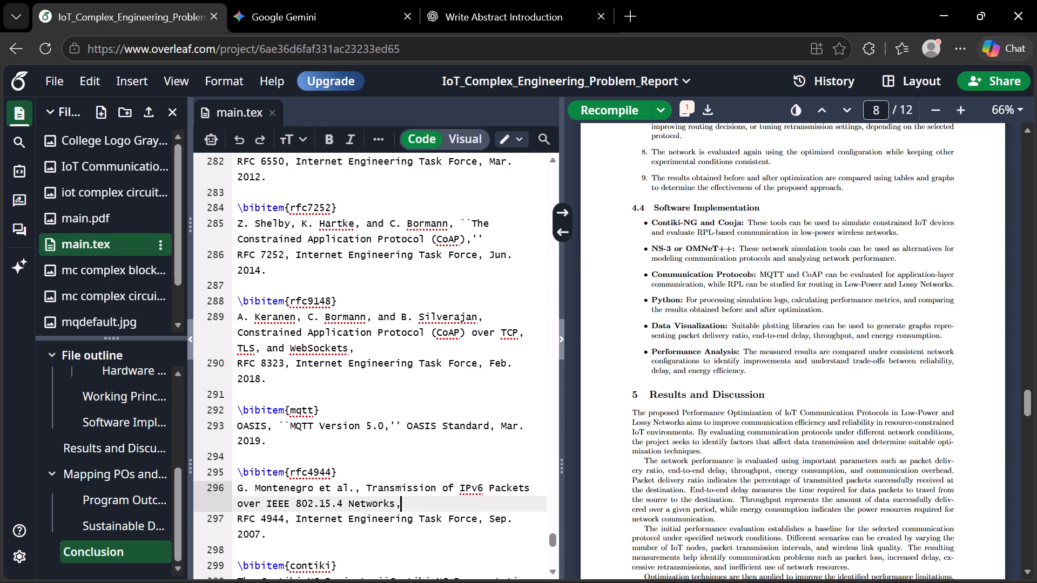
Remove the LaTeX quotation marks around "MQTT Version 5.0," in the mqtt bibliography entry.
click(400, 425)
key(BackSpace)
key(BackSpace)
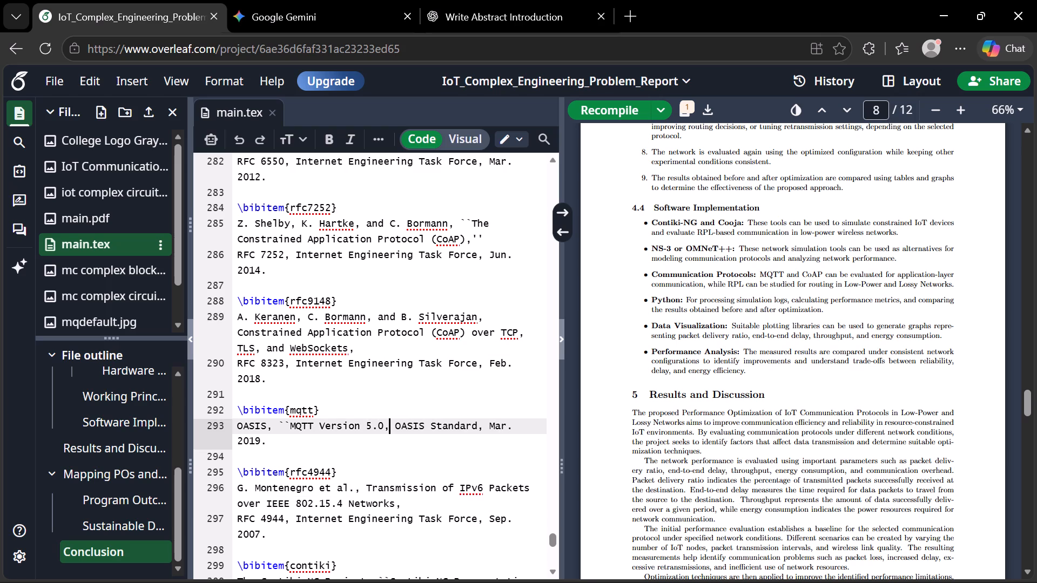
click(290, 422)
key(BackSpace)
key(BackSpace)
Remove the opening and closing LaTeX quotation marks around the title in the contiki bibliography entry.
scroll(354, 423, down, 1)
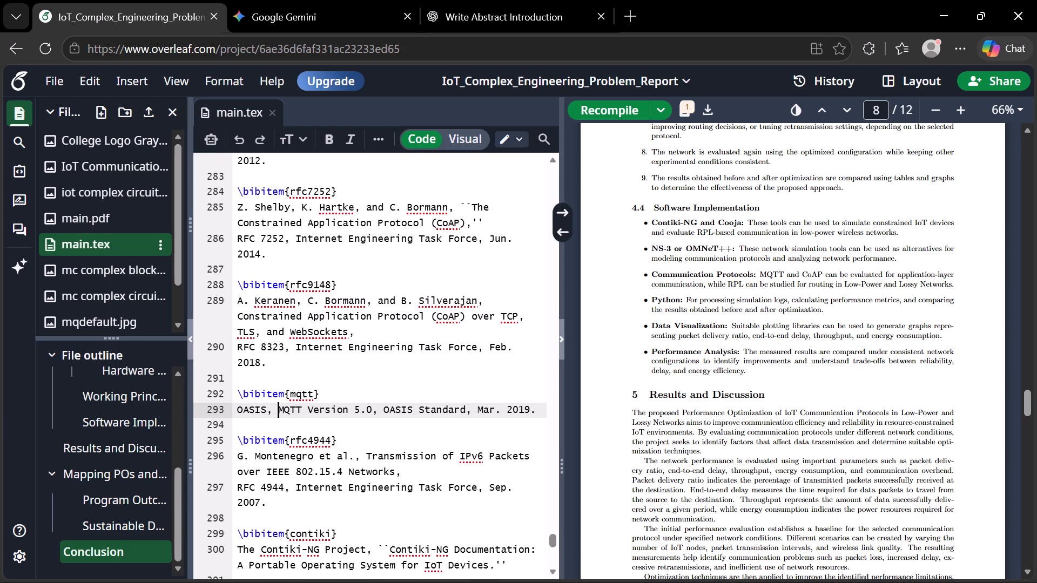
scroll(354, 423, down, 1)
click(390, 464)
key(BackSpace)
key(BackSpace)
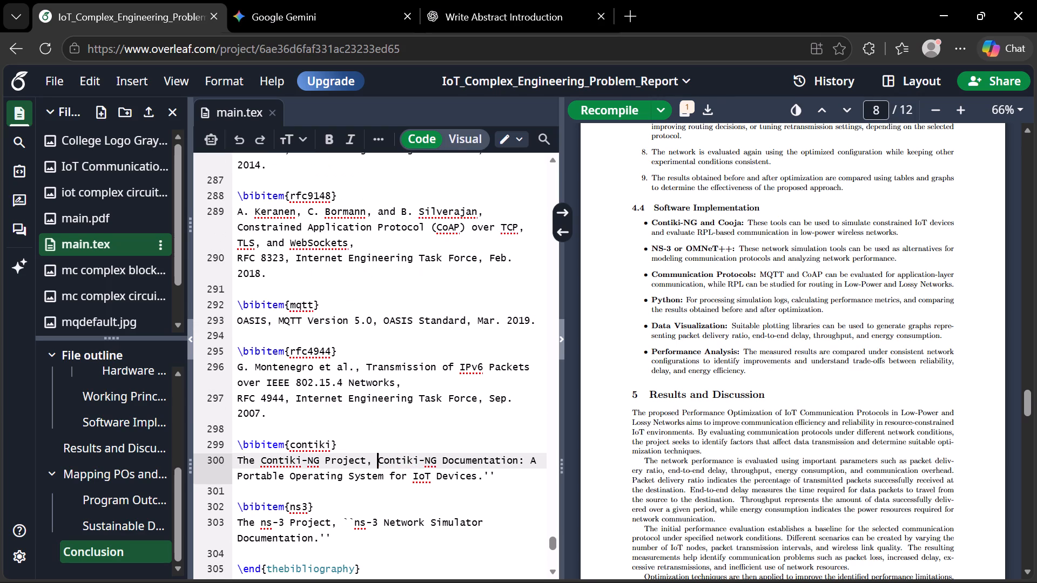
click(509, 479)
key(backslash)
key(BackSpace)
key(BackSpace)
key(BackSpace)
Remove the LaTeX quotation marks around "ns-3 Network Simulator Documentation." in the ns3 bibliography entry and recompile the report.
click(347, 520)
key(Right)
key(BackSpace)
key(BackSpace)
click(357, 536)
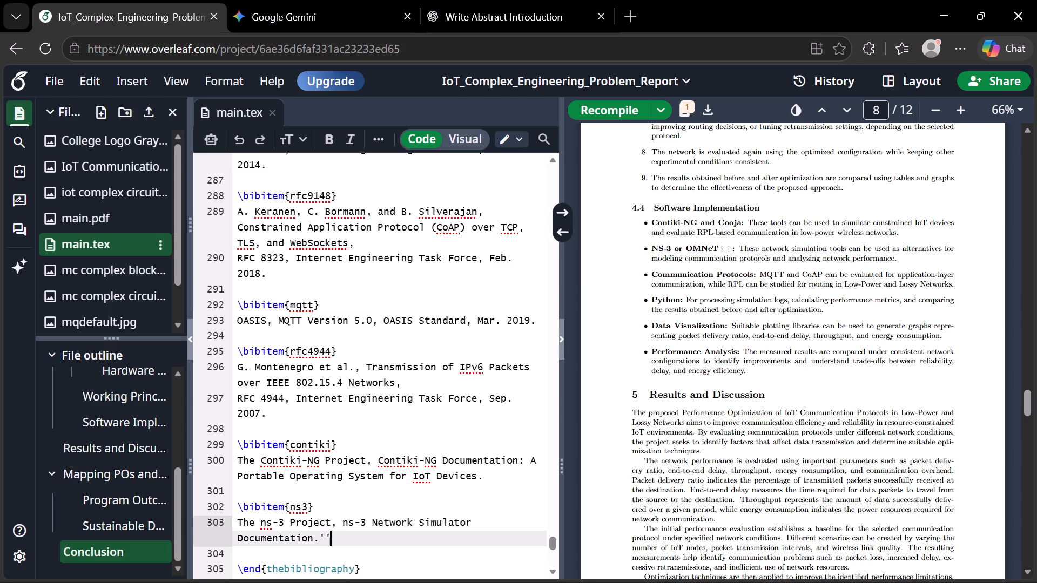
key(BackSpace)
key(BackSpace)
scroll(348, 416, up, 1)
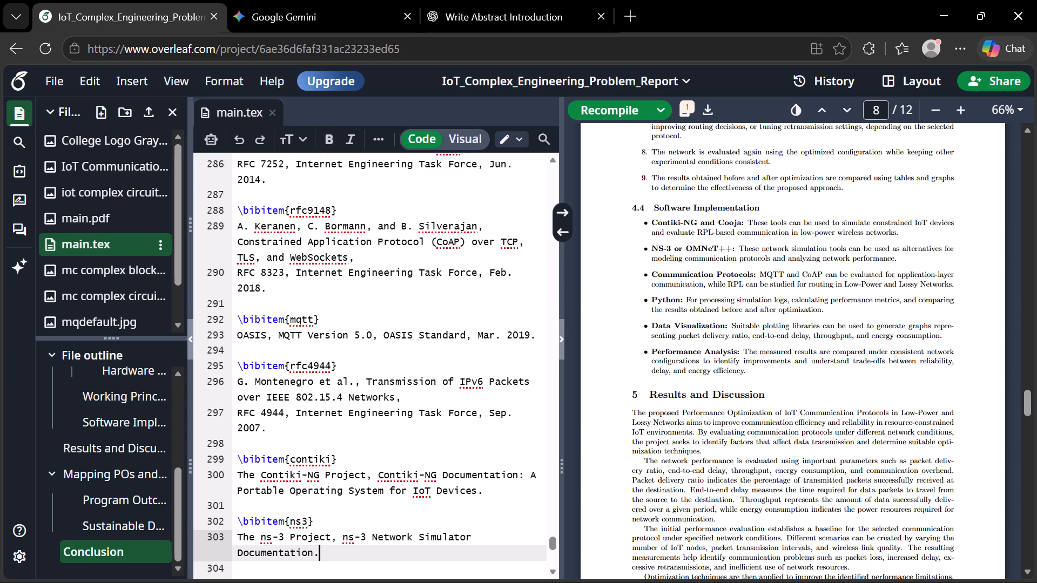
key(ctrl+s)
Review the compiled PDF from Results and Discussion through the PO and SDG mapping tables, checking page layout and blank space.
scroll(778, 342, down, 6)
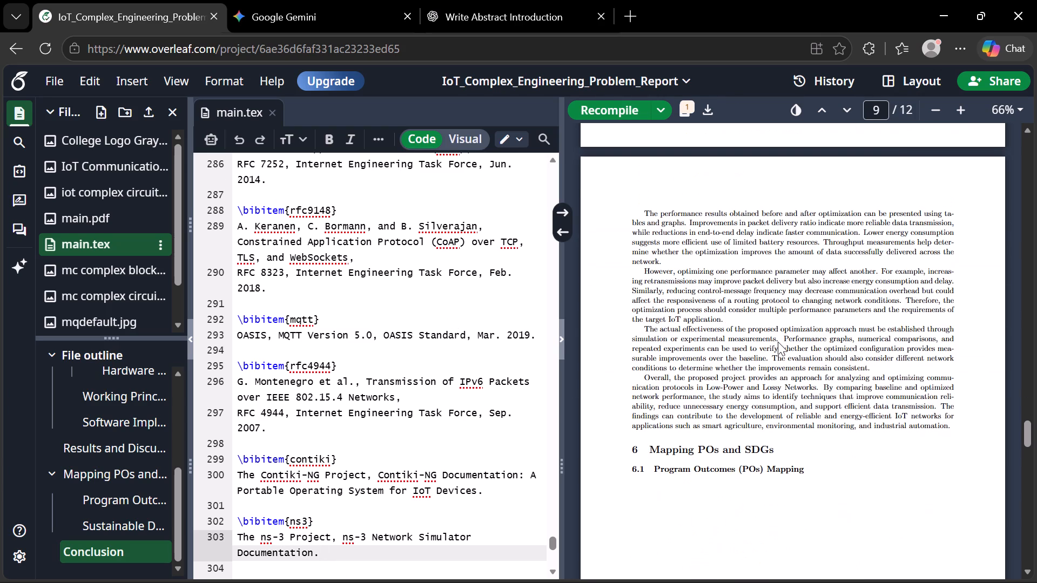
scroll(778, 342, down, 7)
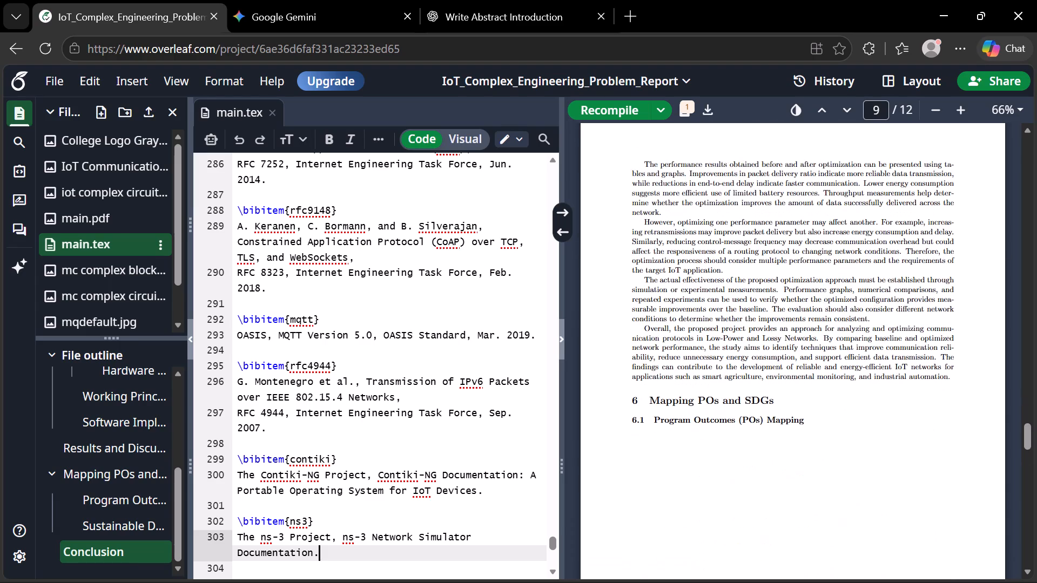
scroll(778, 342, down, 2)
scroll(778, 342, up, 4)
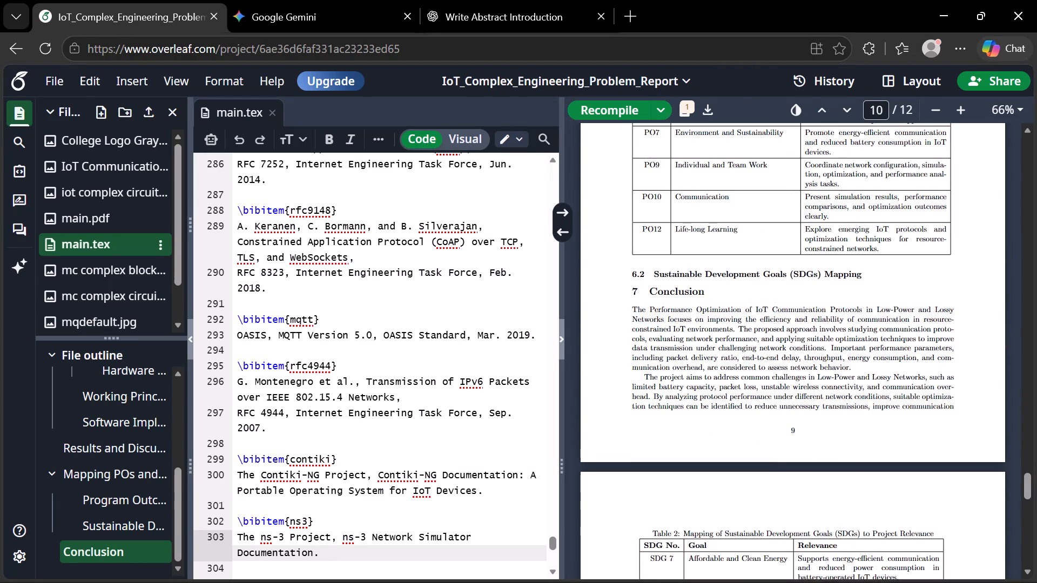
scroll(778, 342, up, 5)
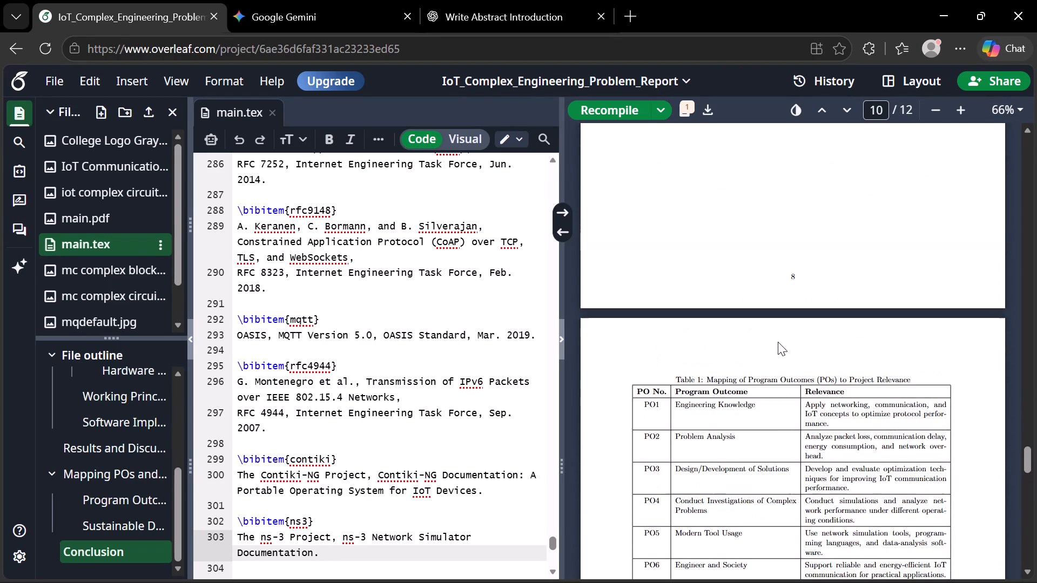
scroll(778, 342, up, 3)
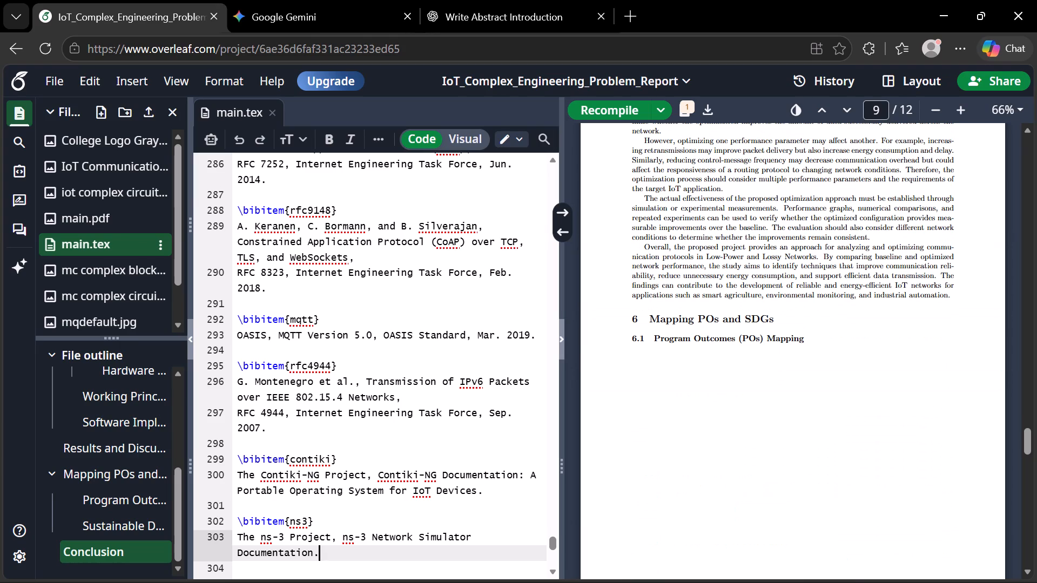
scroll(778, 342, up, 4)
scroll(778, 342, down, 4)
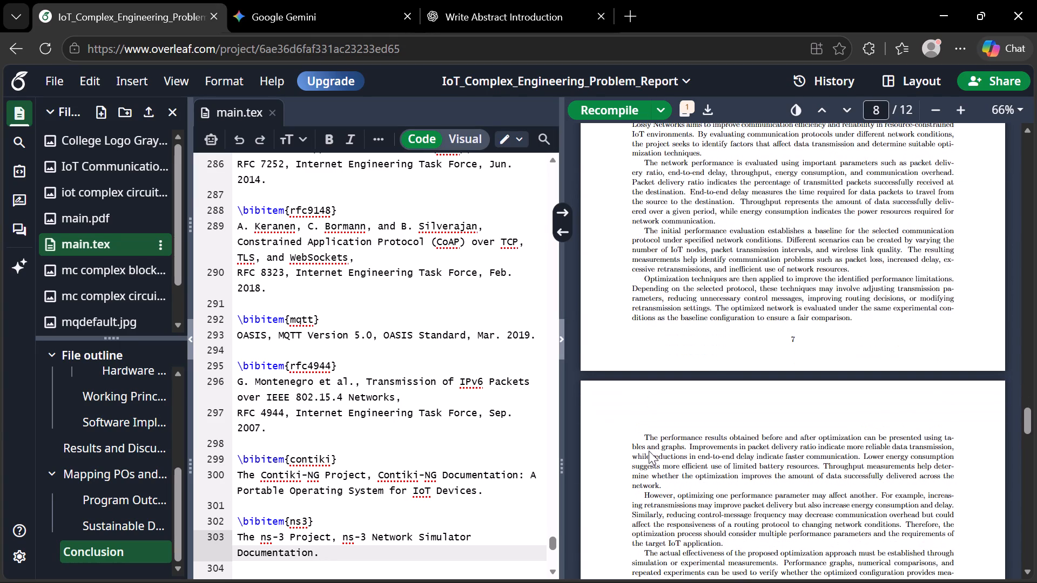
Delete the last two Results and Discussion paragraphs, from "The actual effectiveness" to "industrial automation.", and recompile the report.
double_click(649, 439)
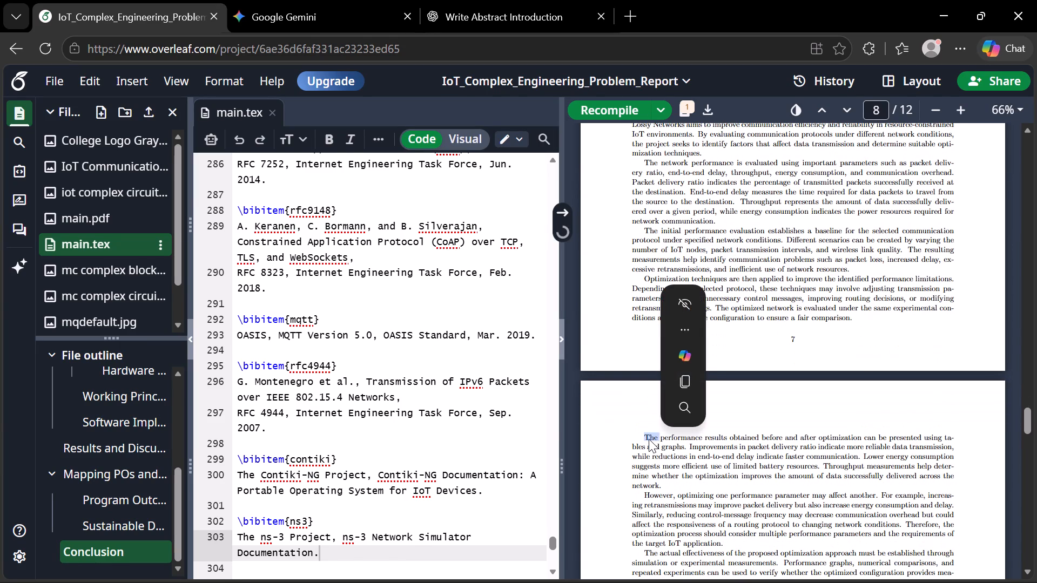
scroll(390, 391, down, 1)
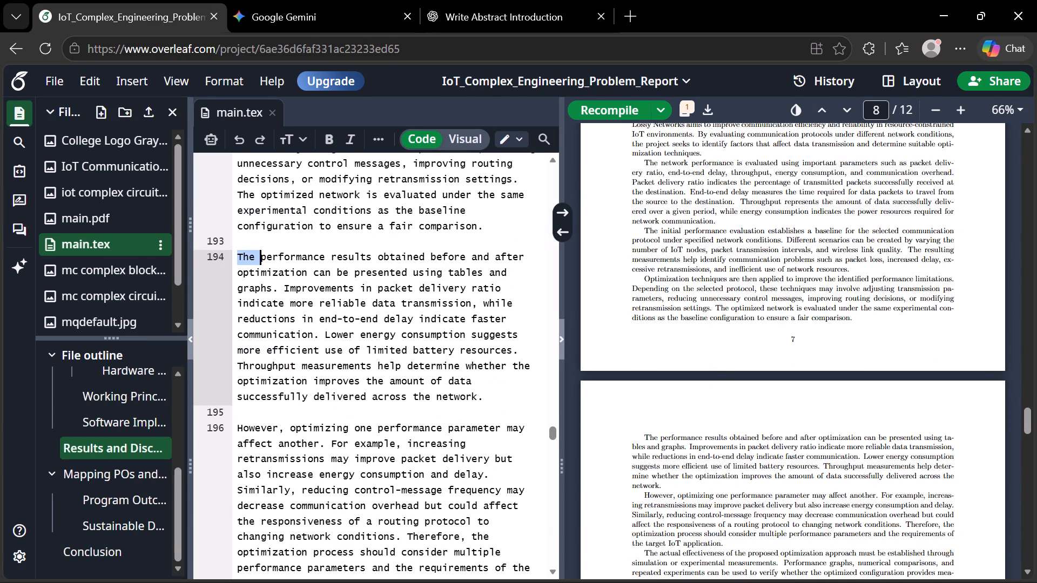
drag(239, 257, 373, 409)
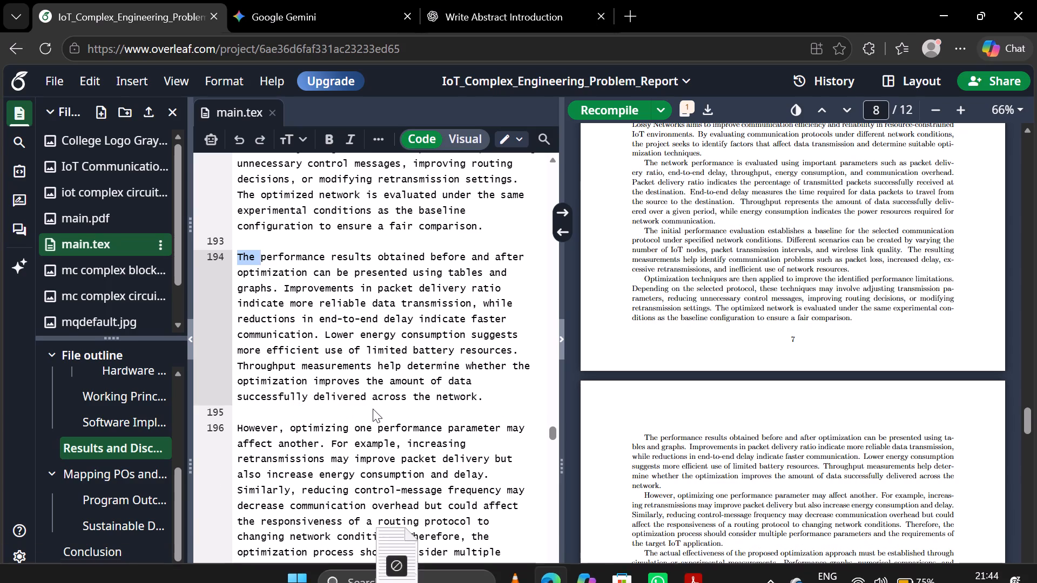
click(255, 268)
drag(235, 255, 313, 376)
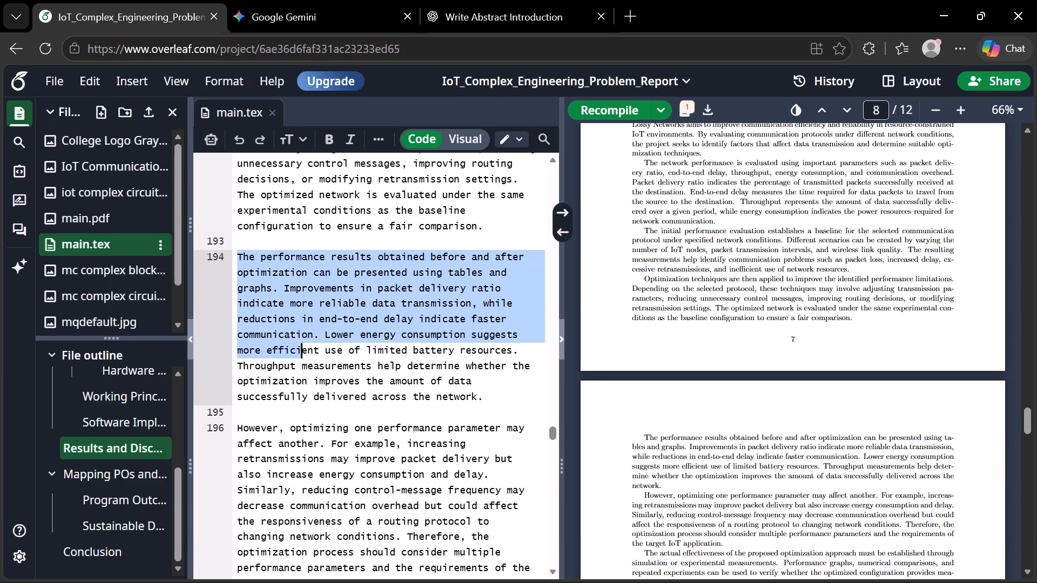
drag(313, 376, 403, 582)
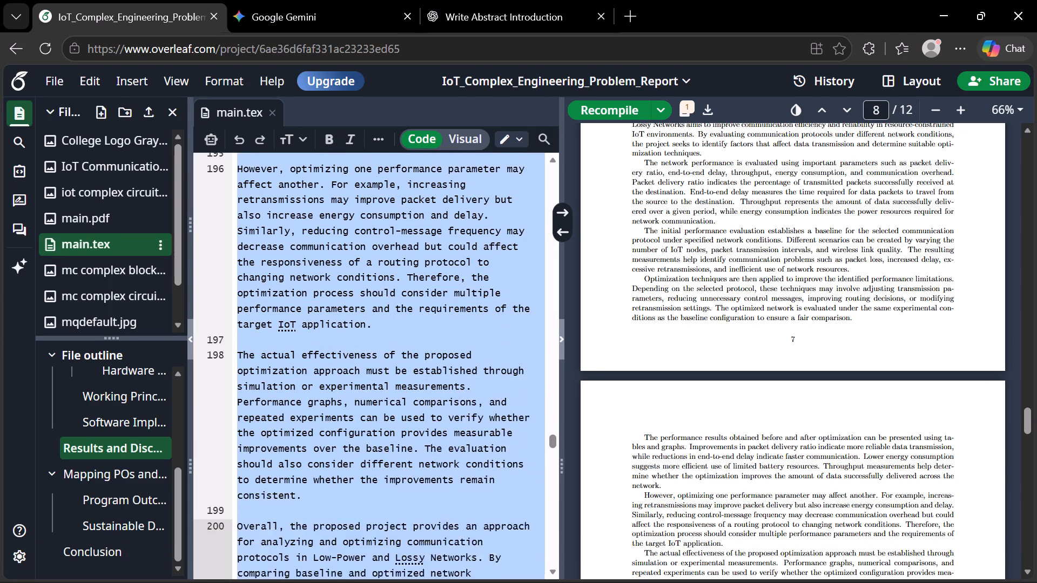
drag(403, 582, 409, 512)
click(409, 512)
scroll(266, 330, up, 1)
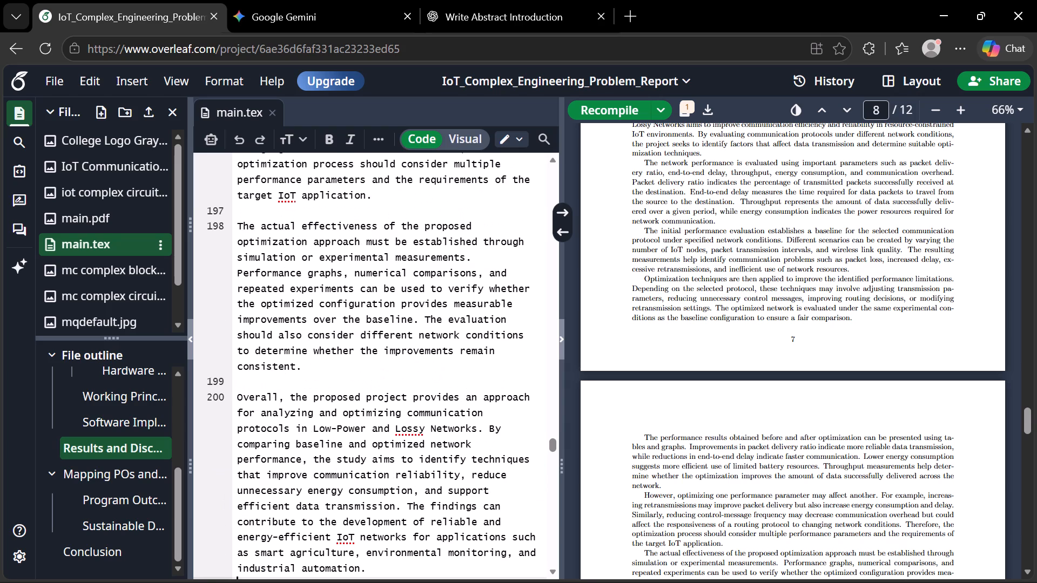
drag(237, 223, 395, 562)
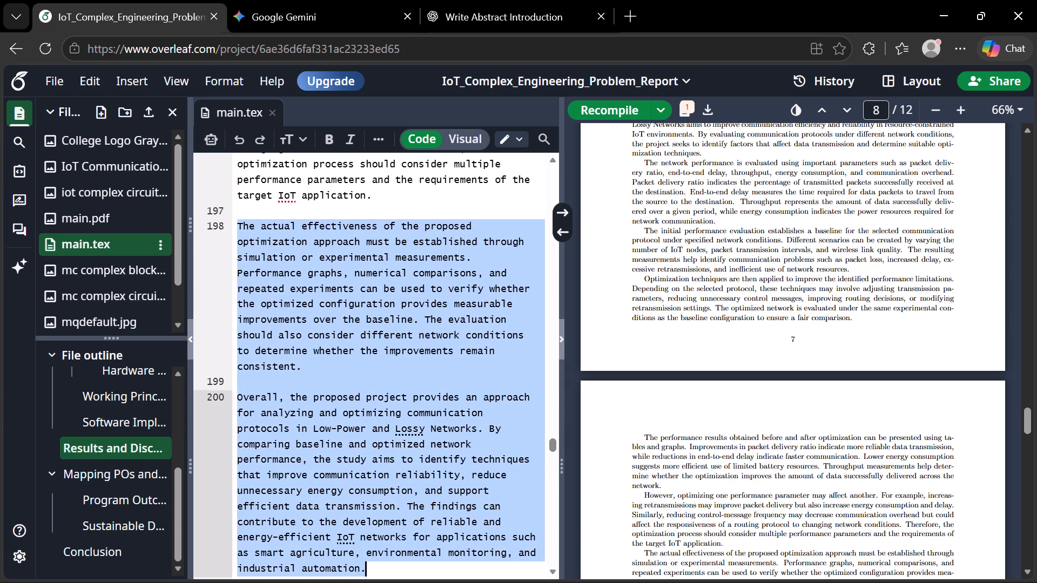
drag(395, 562, 393, 564)
key(Delete)
key(ctrl+s)
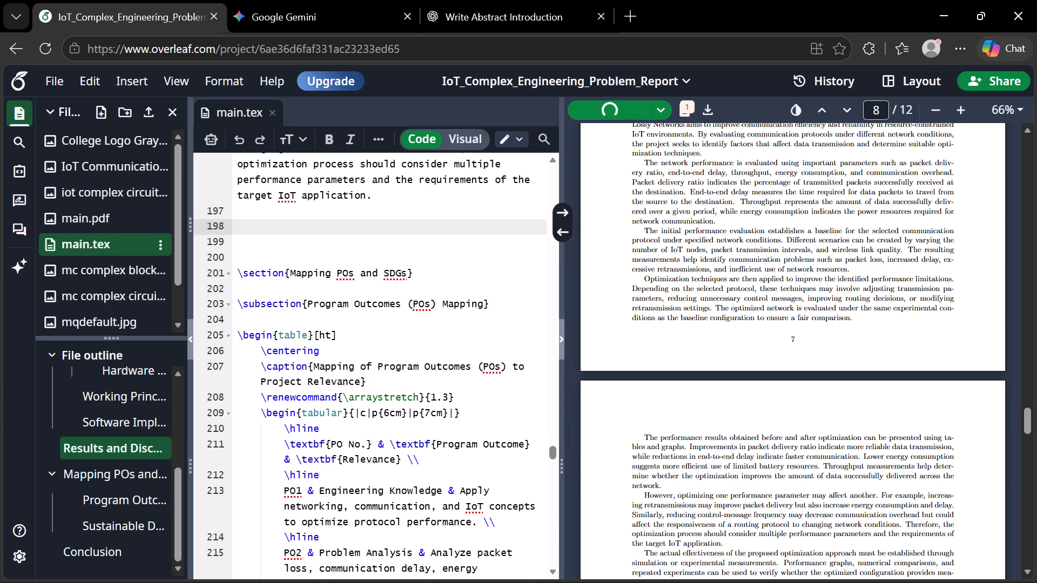
Delete the Results and Discussion paragraphs beginning "The performance results obtained" and "However, optimizing one performance parameter", and recompile the report.
scroll(723, 456, down, 1)
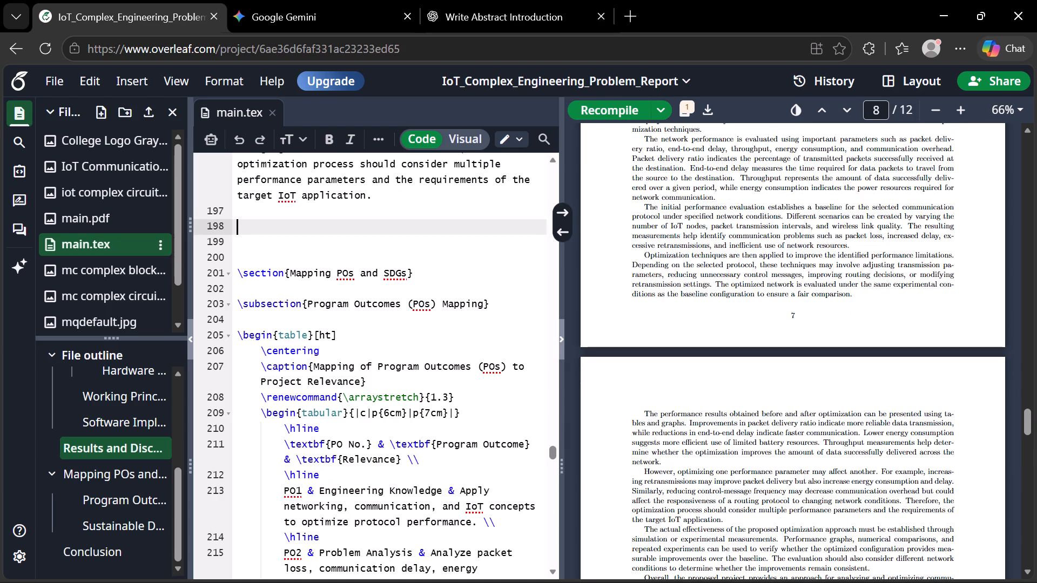
scroll(723, 456, down, 1)
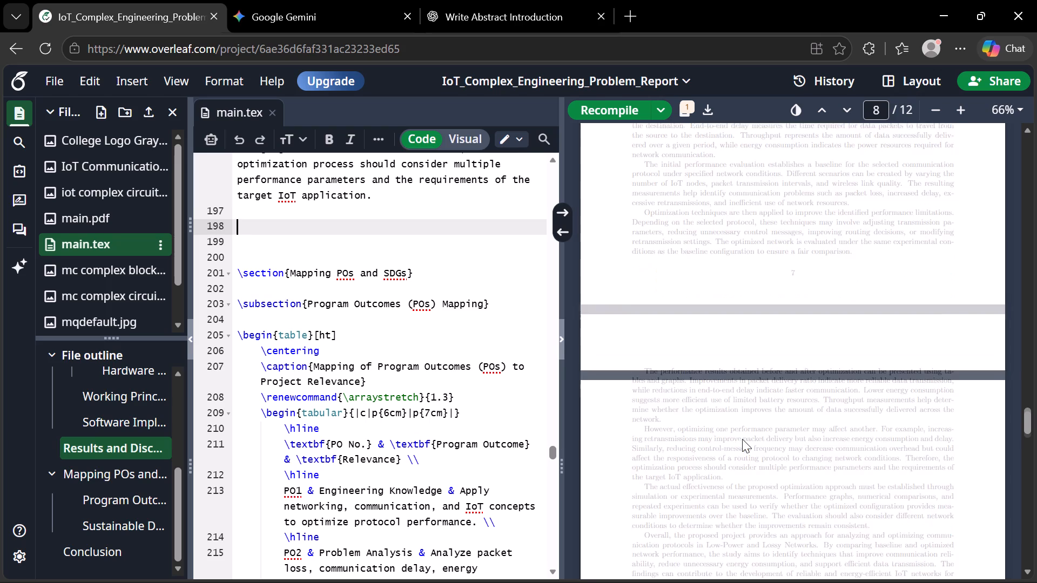
scroll(742, 439, down, 3)
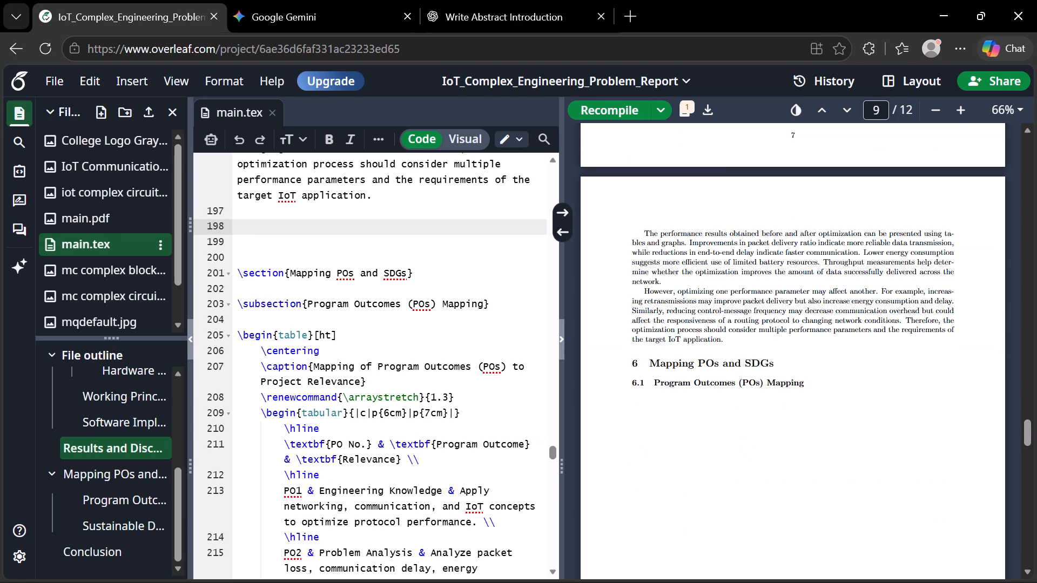
scroll(406, 326, up, 6)
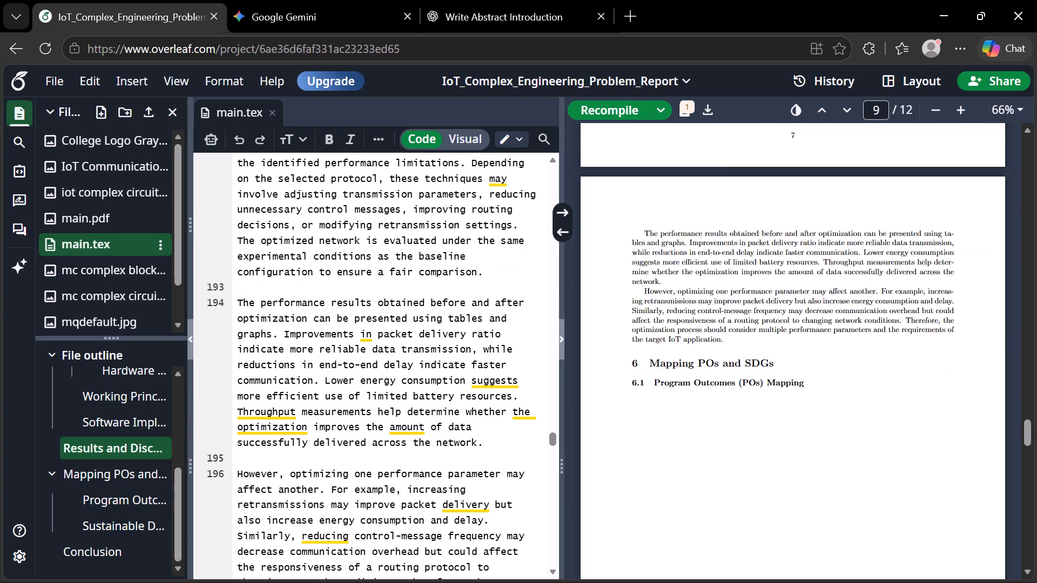
click(239, 304)
drag(239, 304, 351, 582)
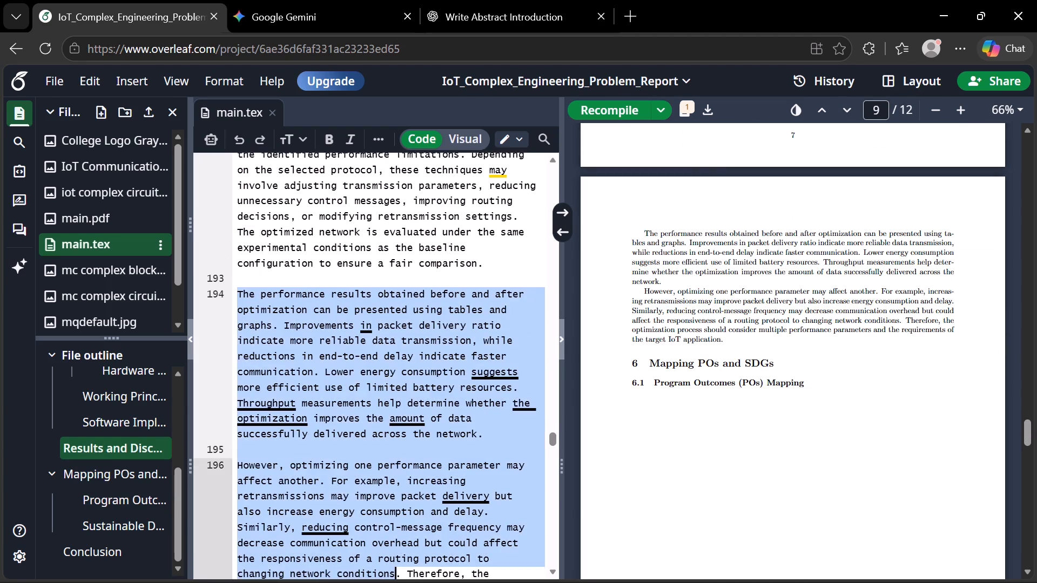
drag(351, 582, 484, 509)
key(Delete)
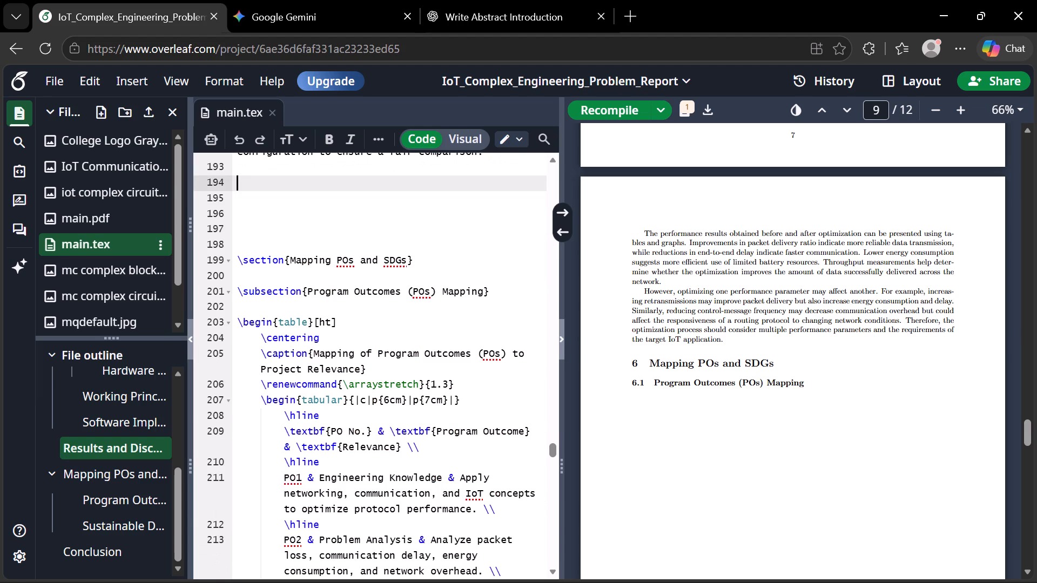
click(615, 105)
Check the recompiled PDF's page flow from the SDG mapping table through the Conclusion and Bibliography.
scroll(781, 446, down, 4)
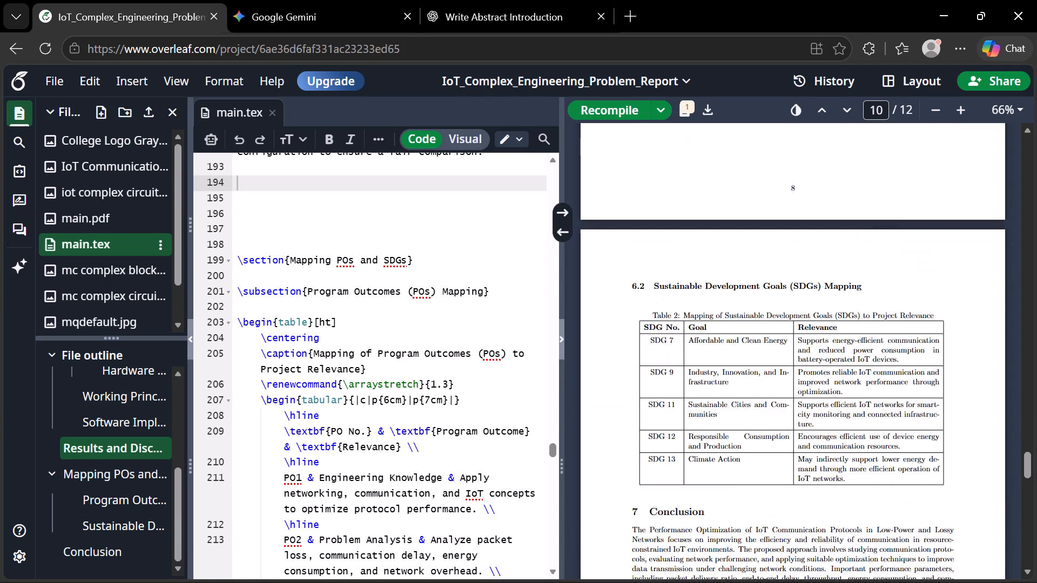
scroll(781, 446, down, 3)
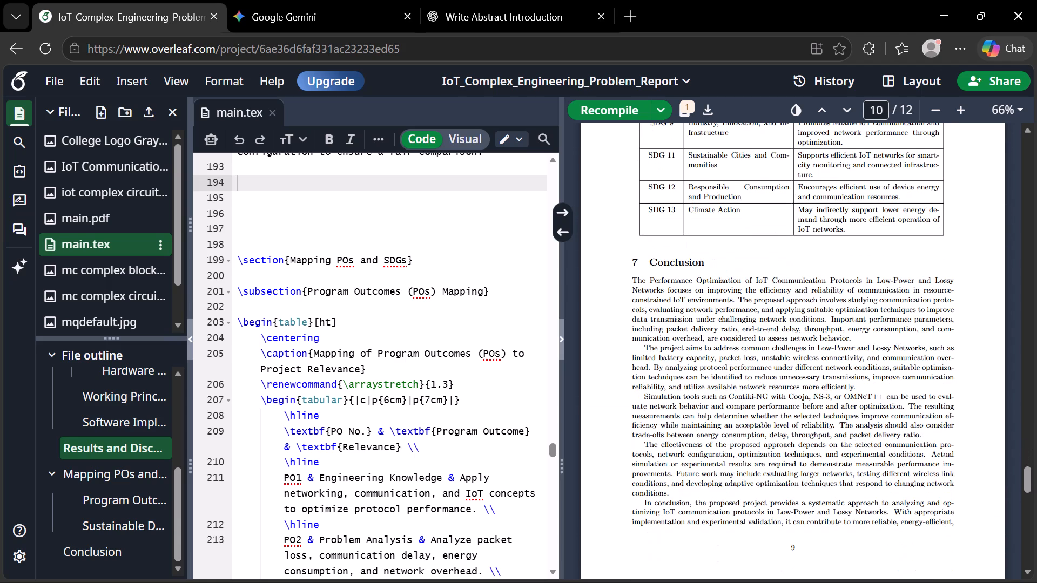
scroll(781, 446, down, 2)
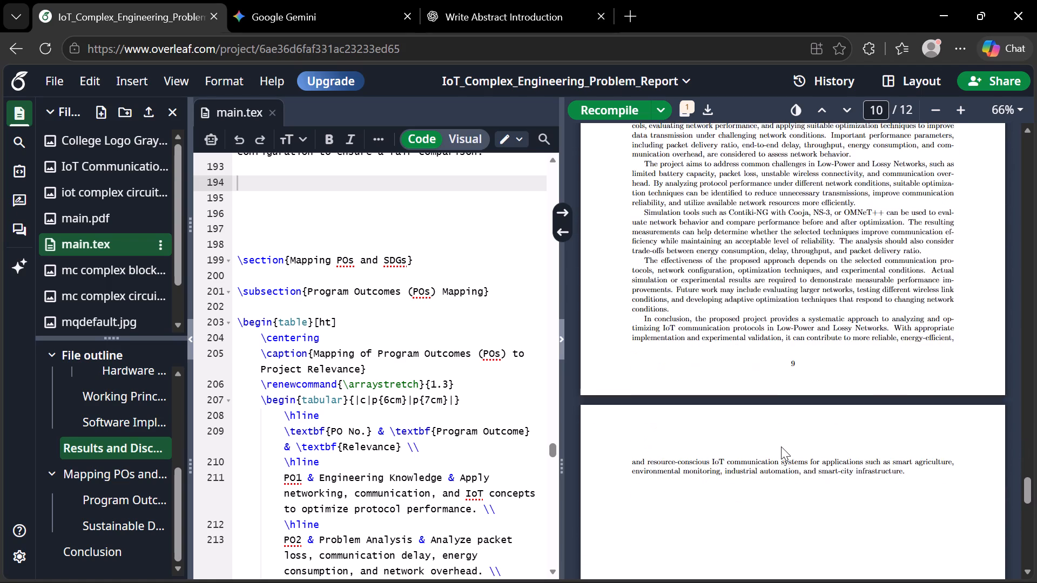
scroll(781, 446, down, 6)
scroll(781, 446, up, 2)
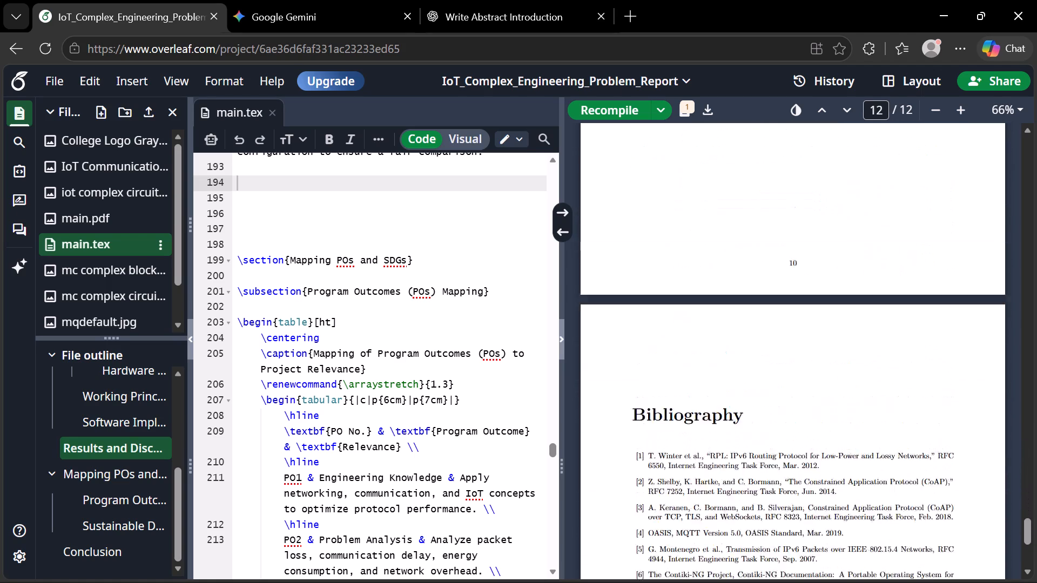
scroll(781, 446, up, 6)
Delete the final Conclusion paragraph, from "In conclusion, the proposed project" to "smart-city infrastructure.", and recompile the report.
double_click(764, 479)
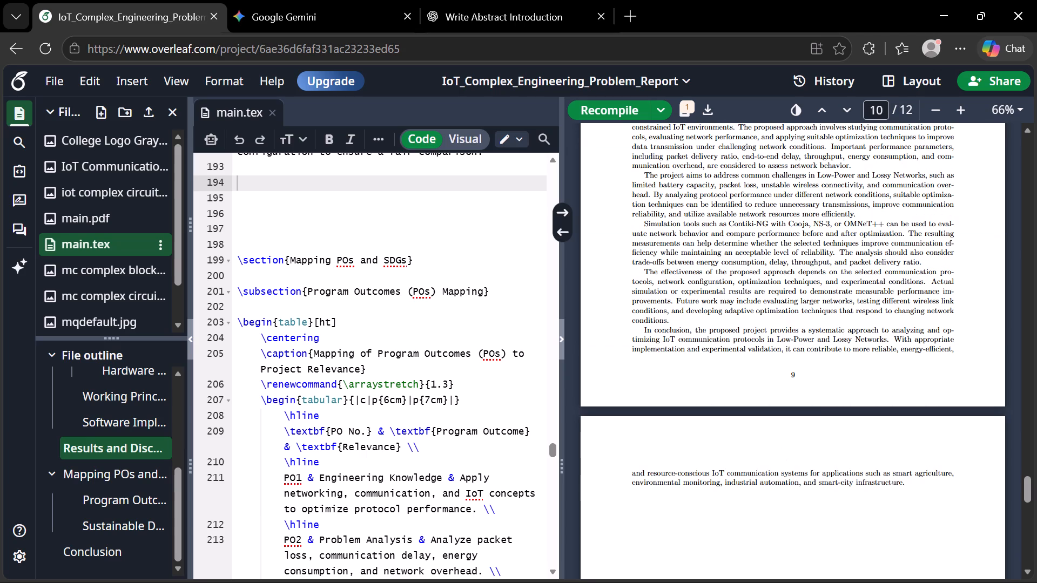
scroll(353, 411, down, 1)
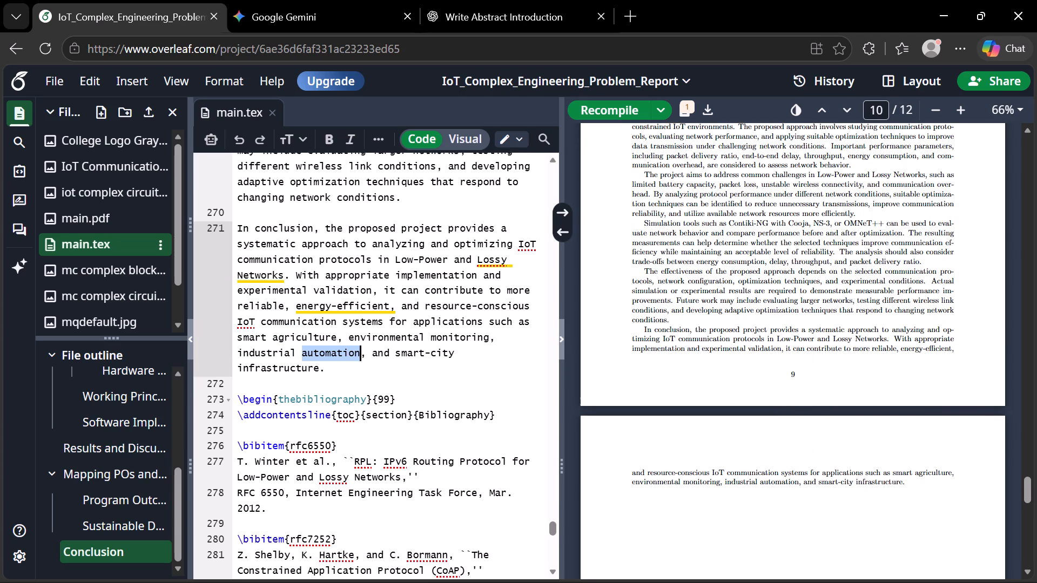
click(329, 373)
drag(329, 373, 249, 255)
click(247, 253)
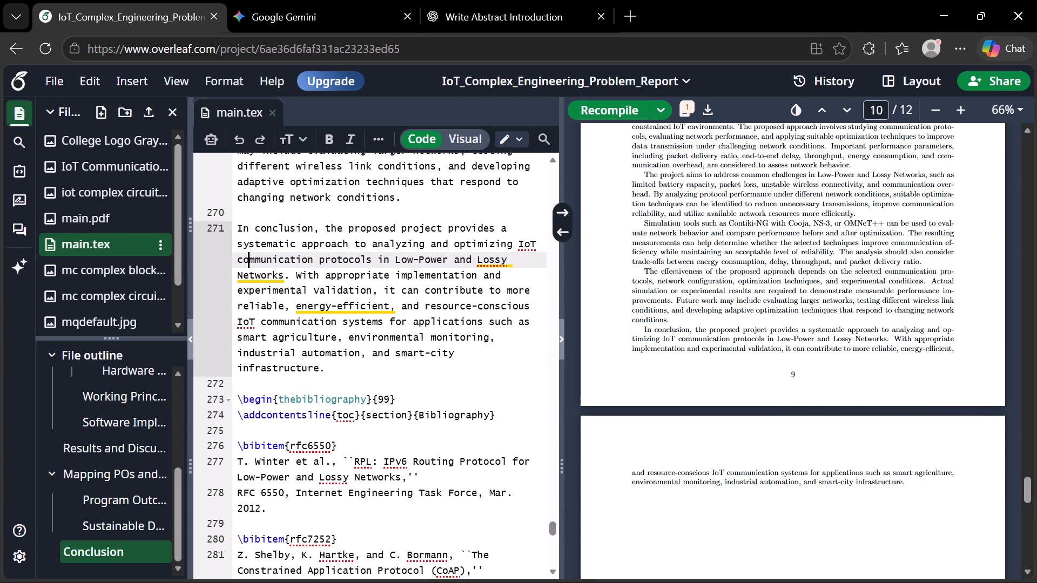
drag(238, 231, 346, 416)
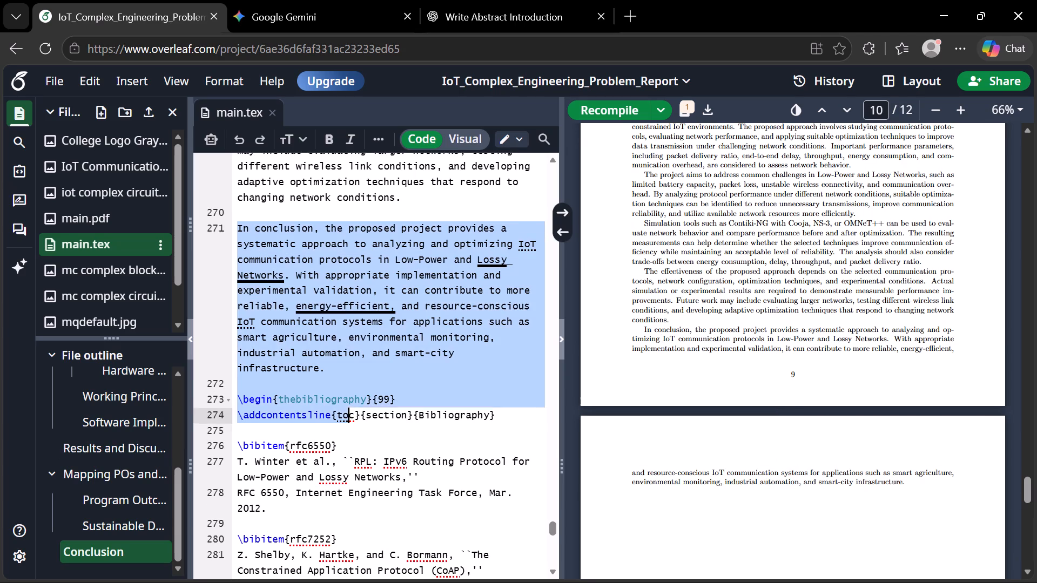
drag(346, 416, 363, 371)
key(Delete)
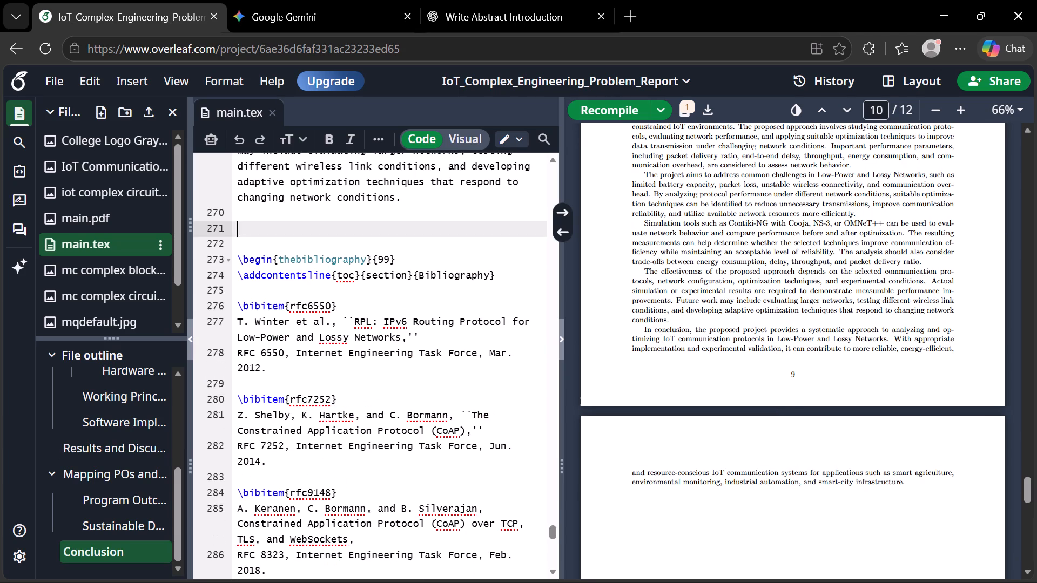
key(ctrl+s)
Review the recompiled PDF from the Bibliography back to the Introduction and Literature Review, checking page flow and paragraph layout.
scroll(617, 382, up, 1)
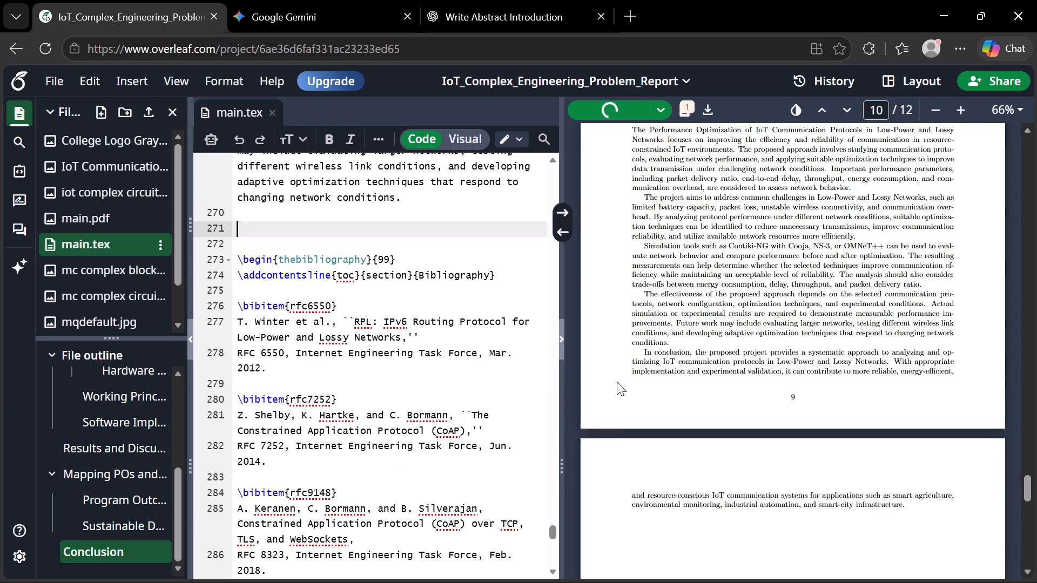
scroll(617, 382, up, 1)
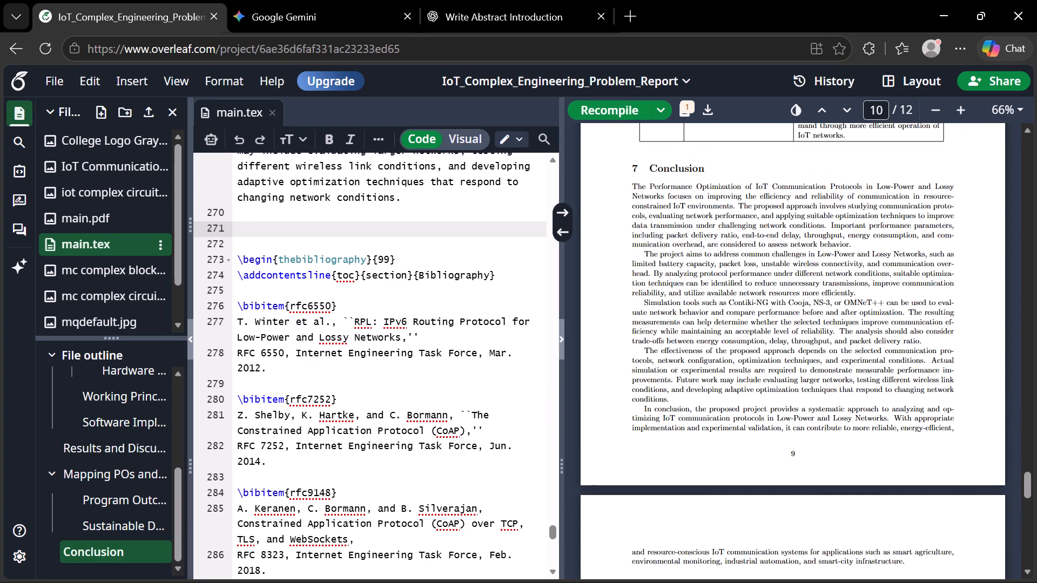
scroll(770, 293, down, 3)
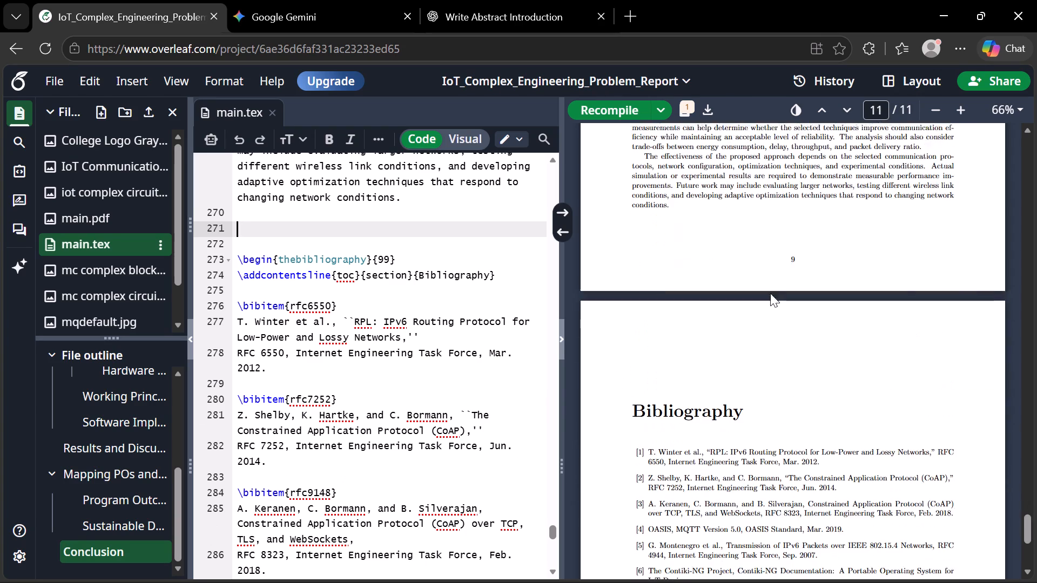
scroll(770, 293, down, 2)
scroll(770, 293, up, 7)
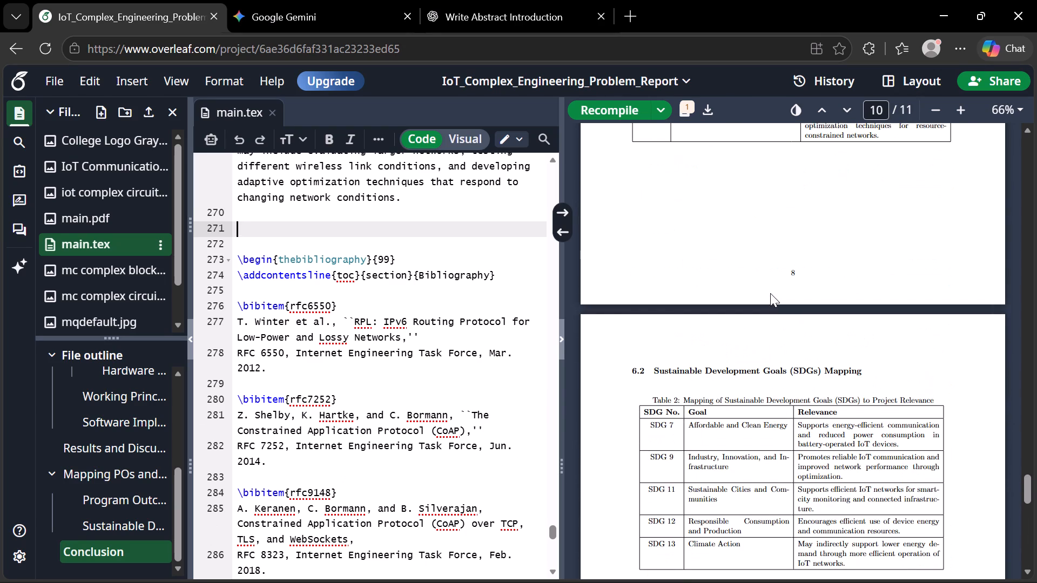
scroll(770, 293, up, 5)
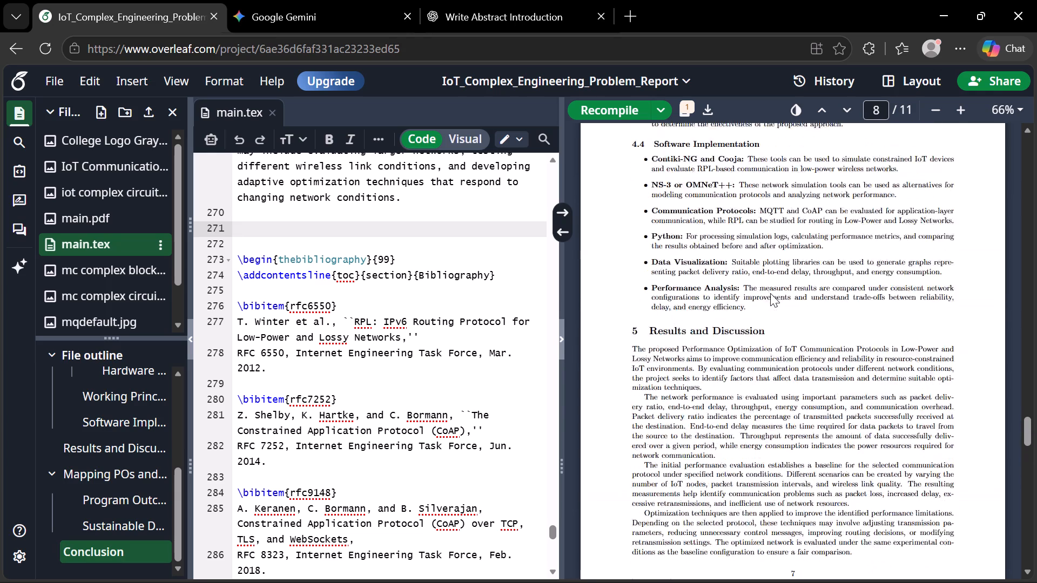
scroll(770, 293, up, 6)
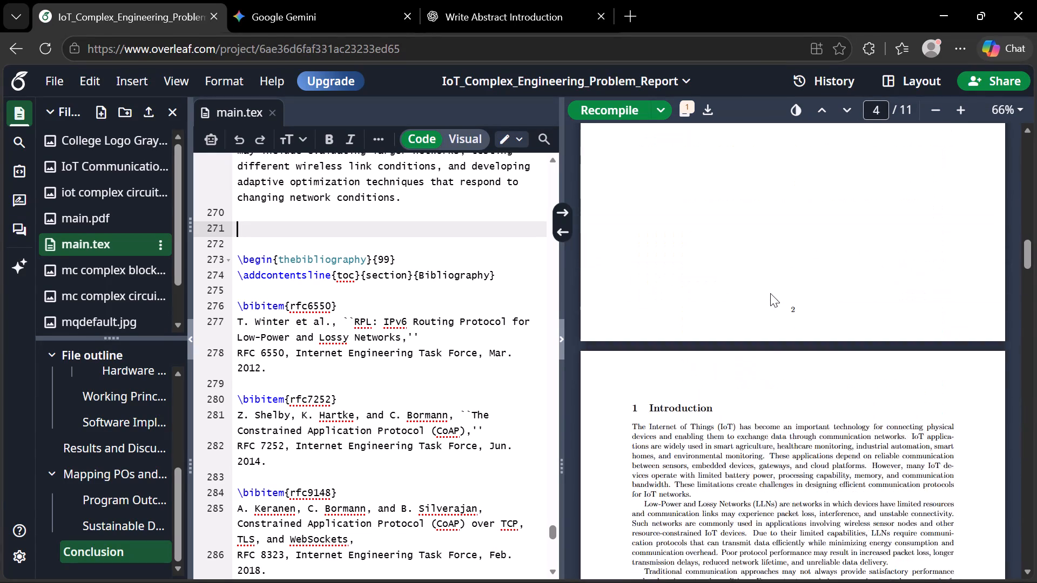
scroll(770, 293, down, 3)
scroll(770, 293, right, 1)
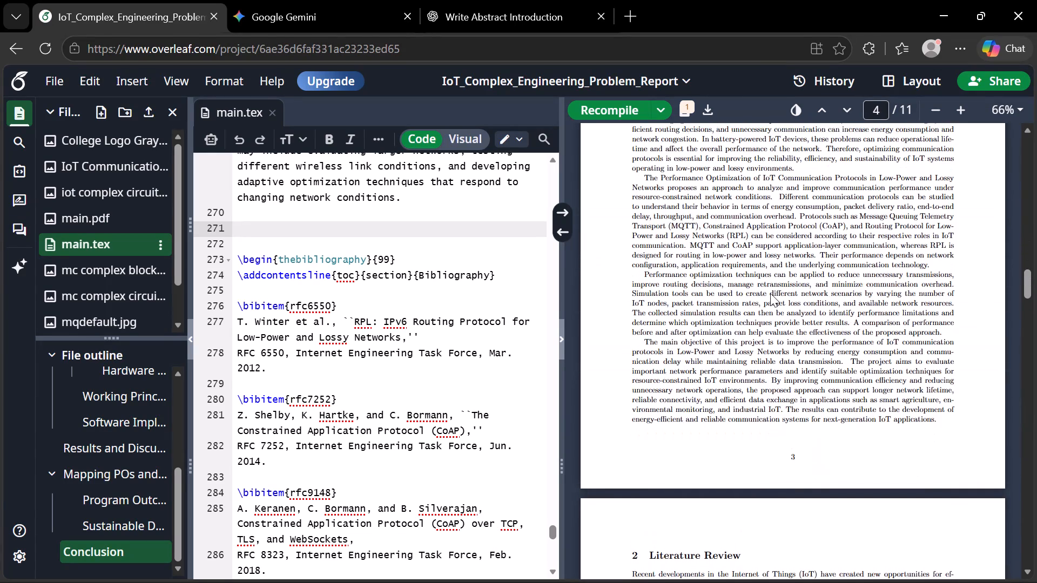
scroll(770, 293, right, 1)
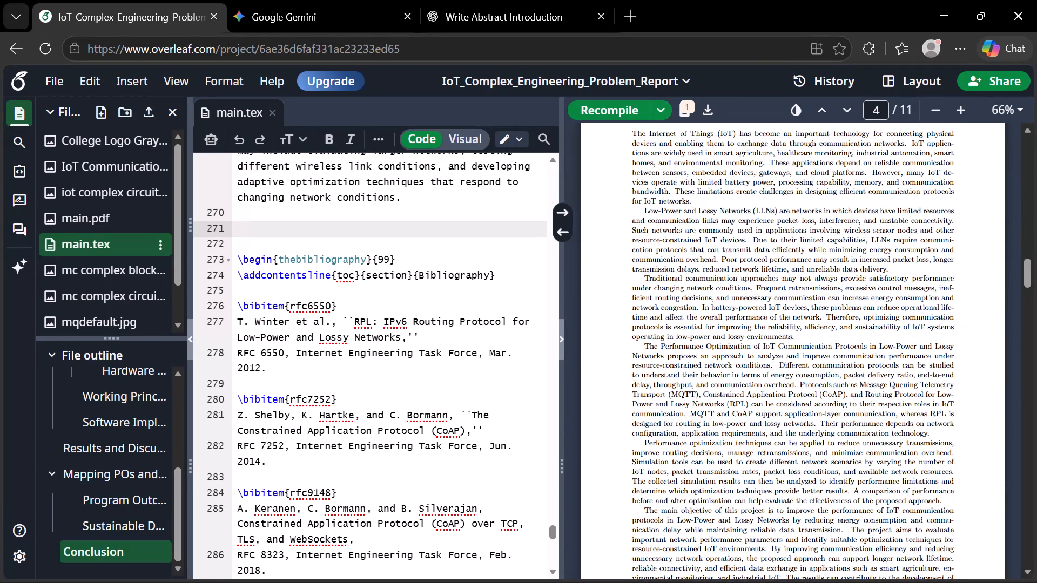
scroll(685, 259, down, 4)
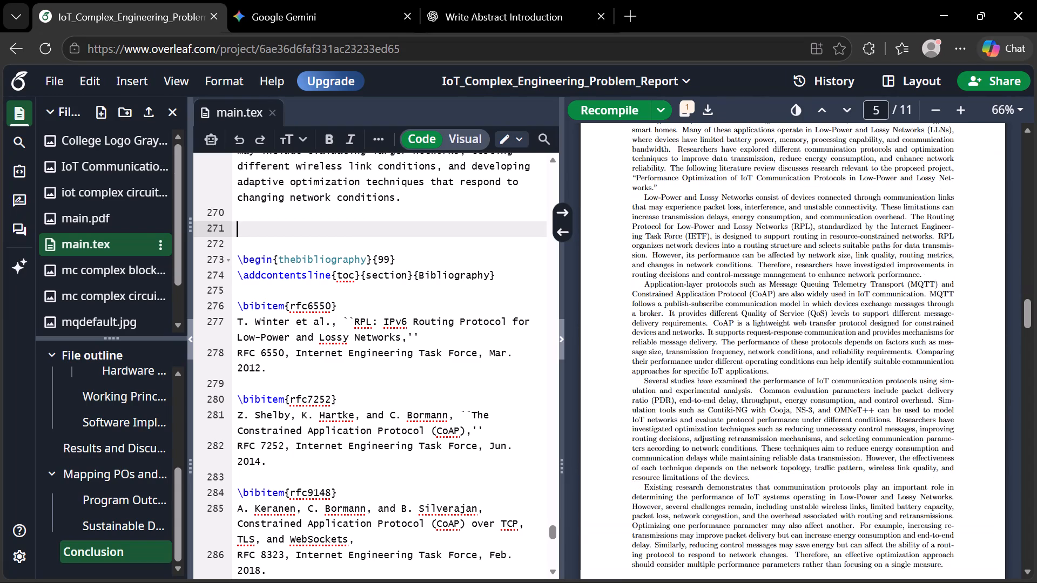
scroll(658, 187, up, 1)
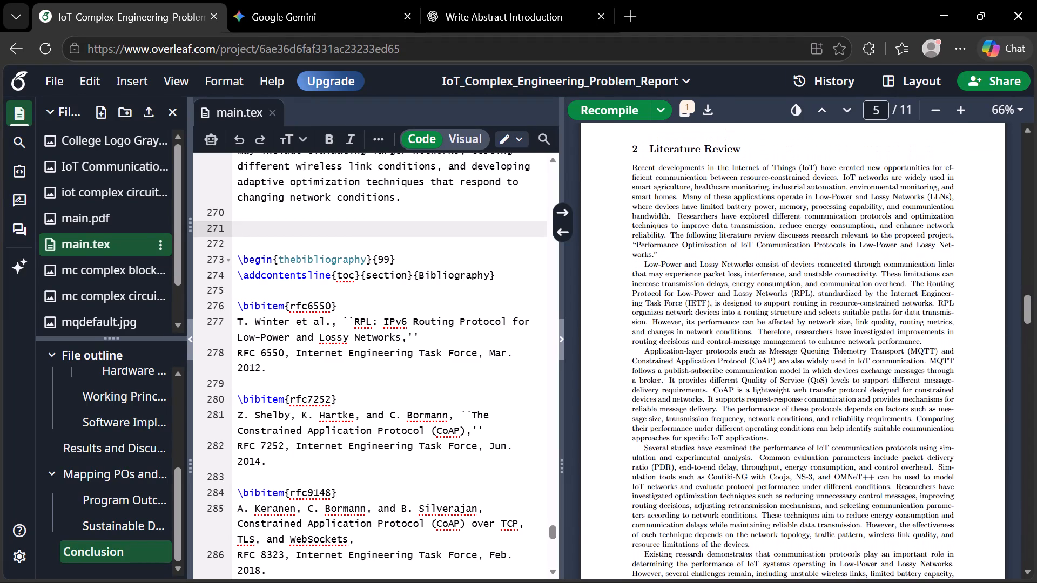
scroll(652, 249, down, 1)
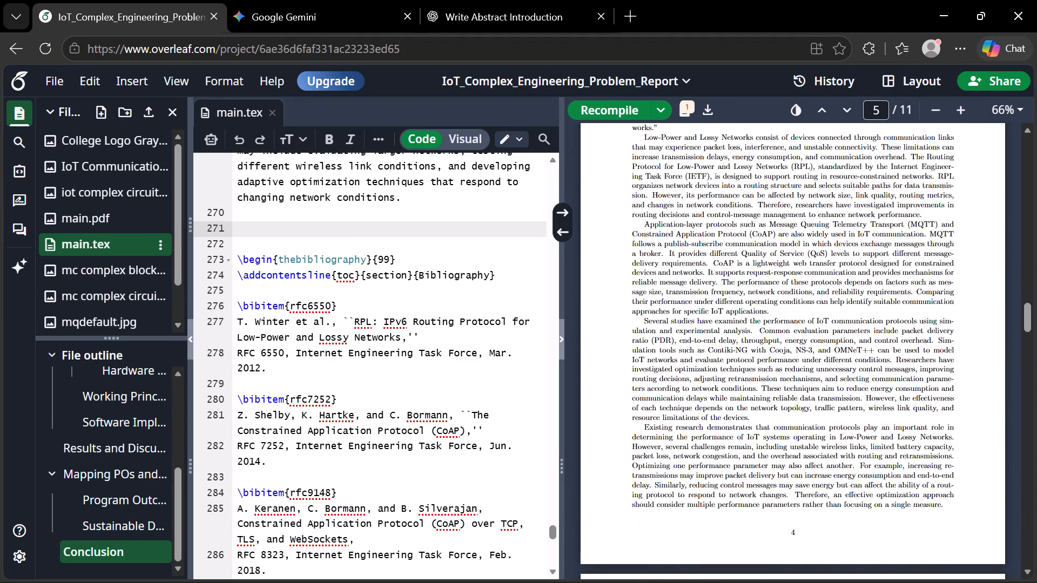
scroll(652, 249, down, 2)
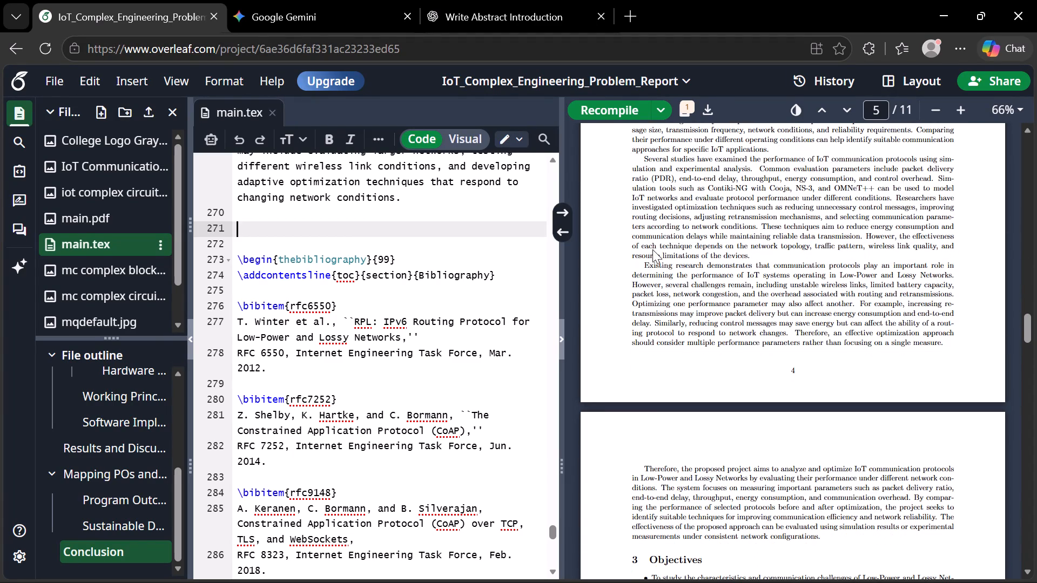
scroll(652, 249, up, 3)
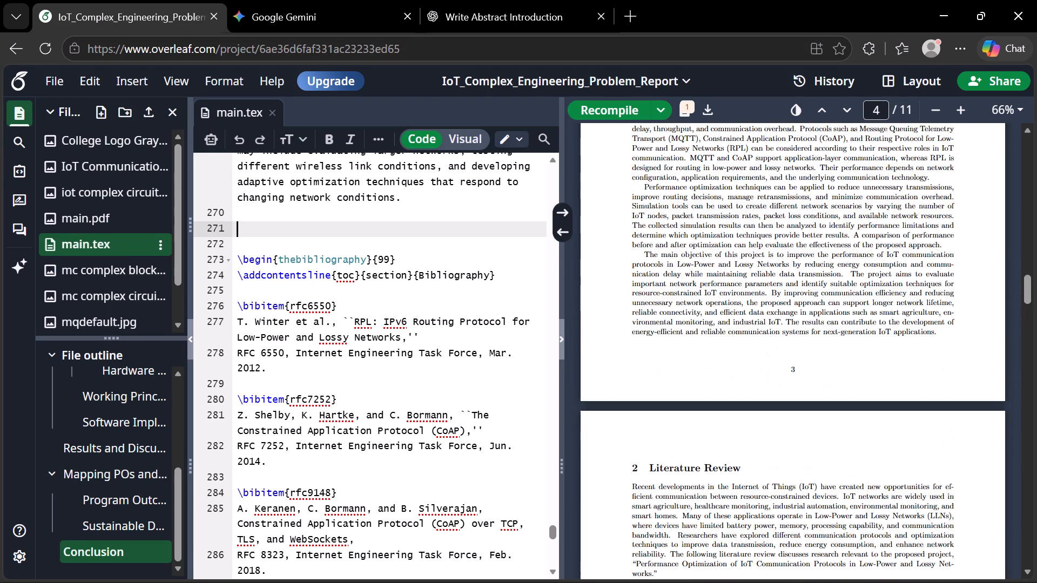
scroll(674, 217, up, 3)
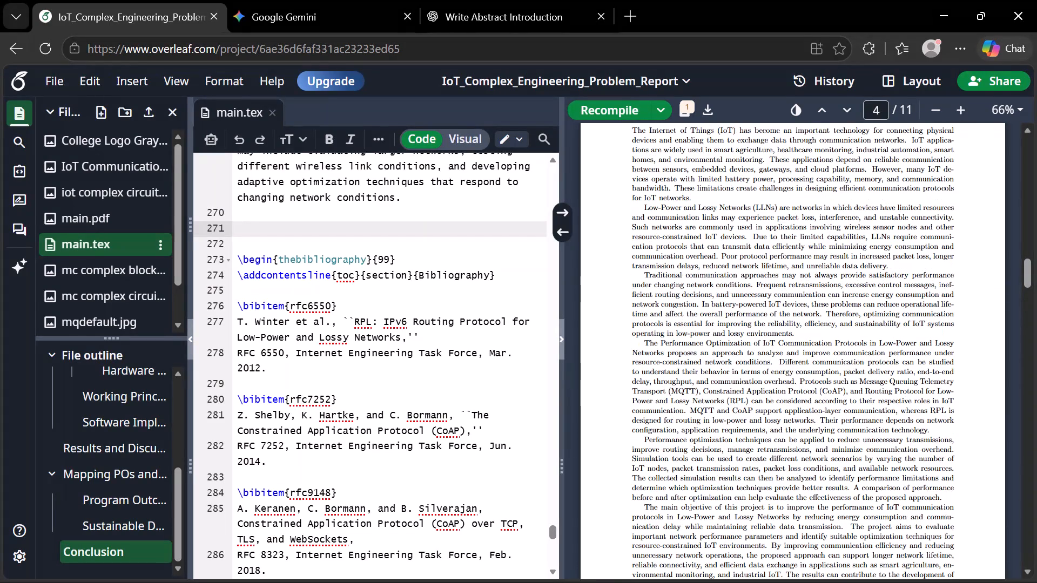
Merge the first three Introduction paragraphs into one, add an empty line before "The Performance Optimization of IoT", and recompile the report.
double_click(668, 184)
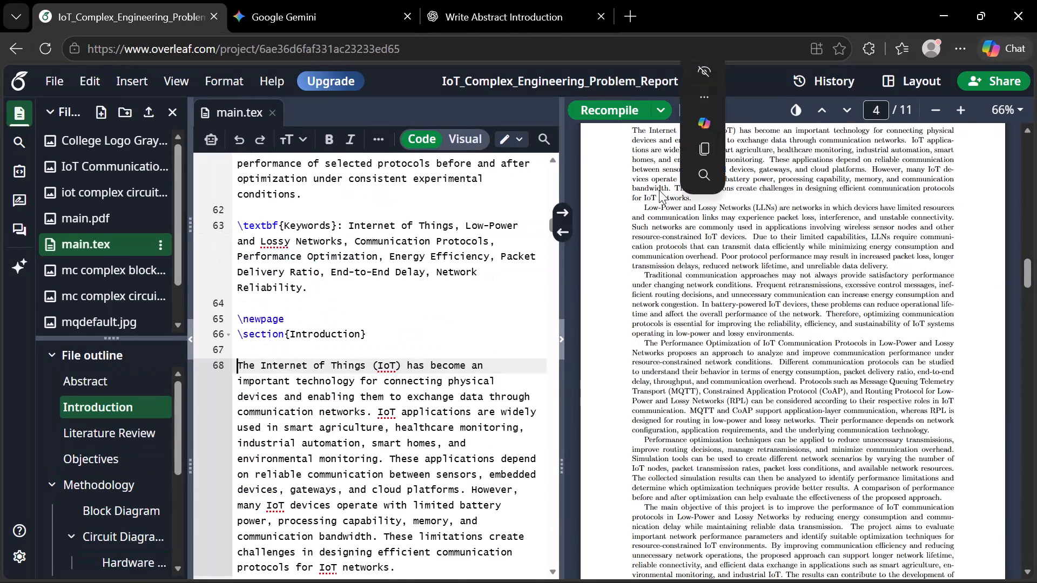
scroll(347, 345, down, 5)
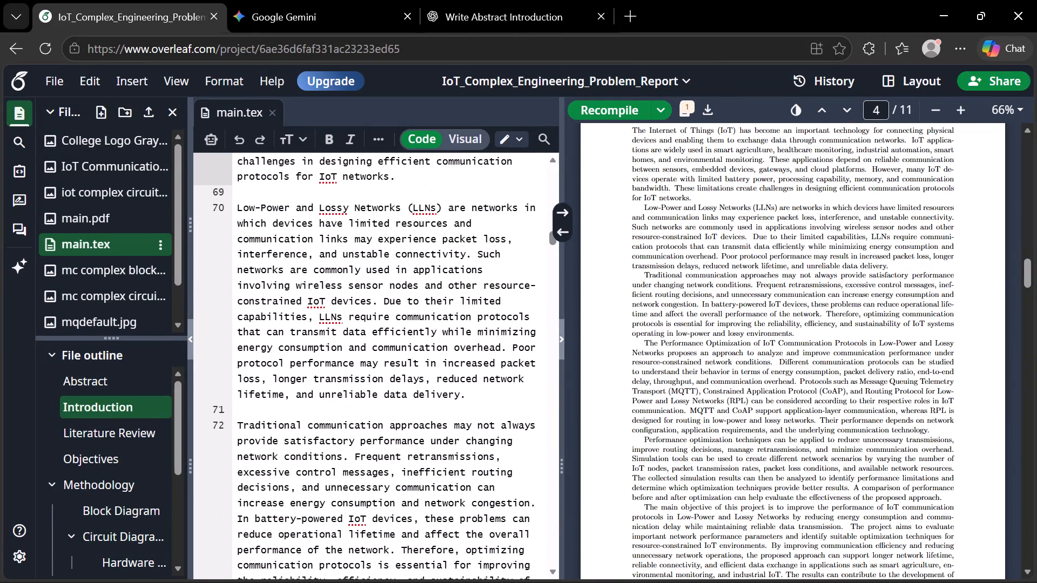
scroll(347, 345, up, 1)
click(236, 303)
key(BackSpace)
key(BackSpace)
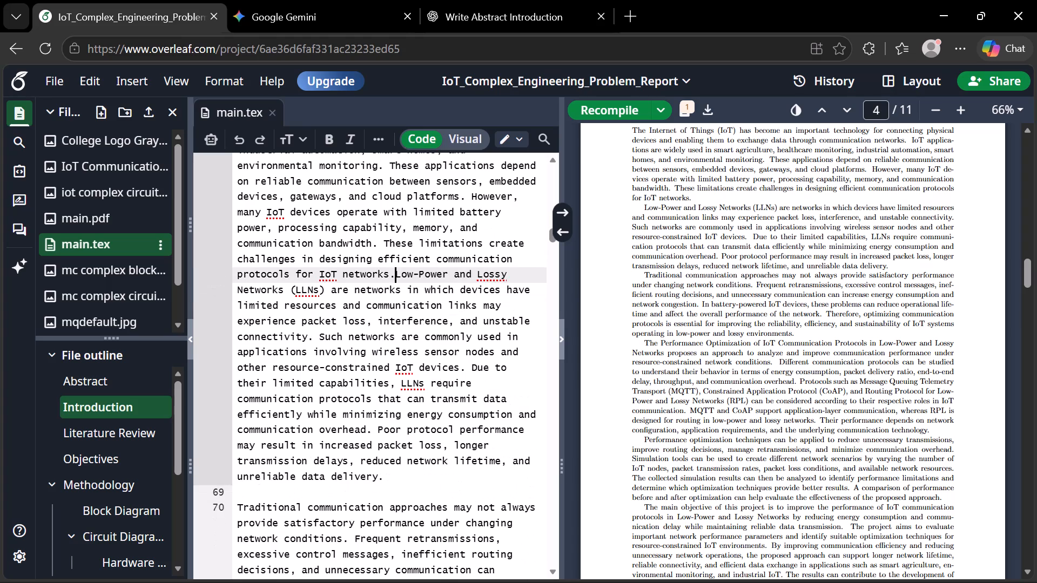
key(space)
scroll(251, 334, down, 4)
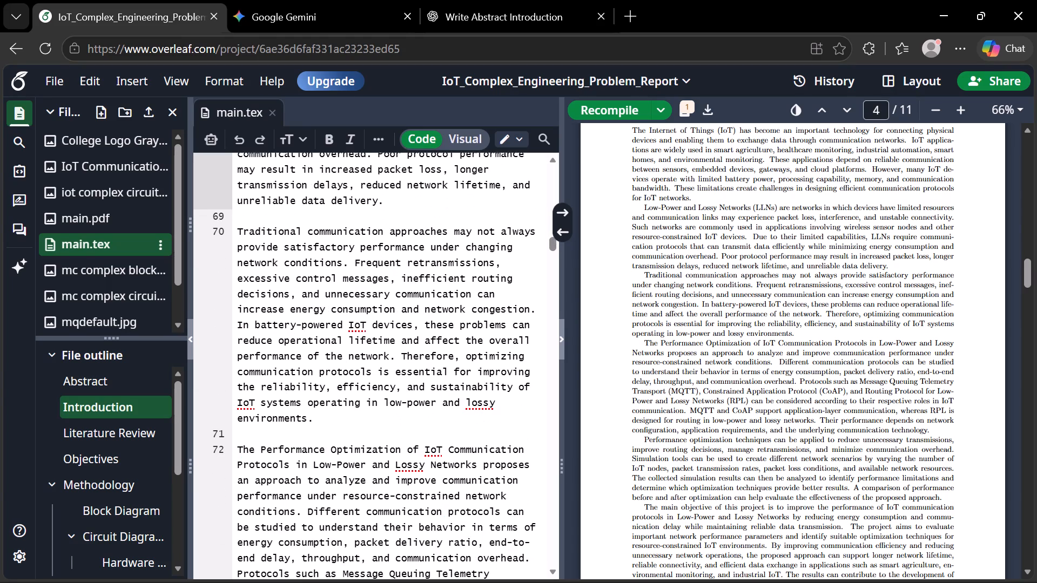
click(239, 234)
key(BackSpace)
key(BackSpace)
key(space)
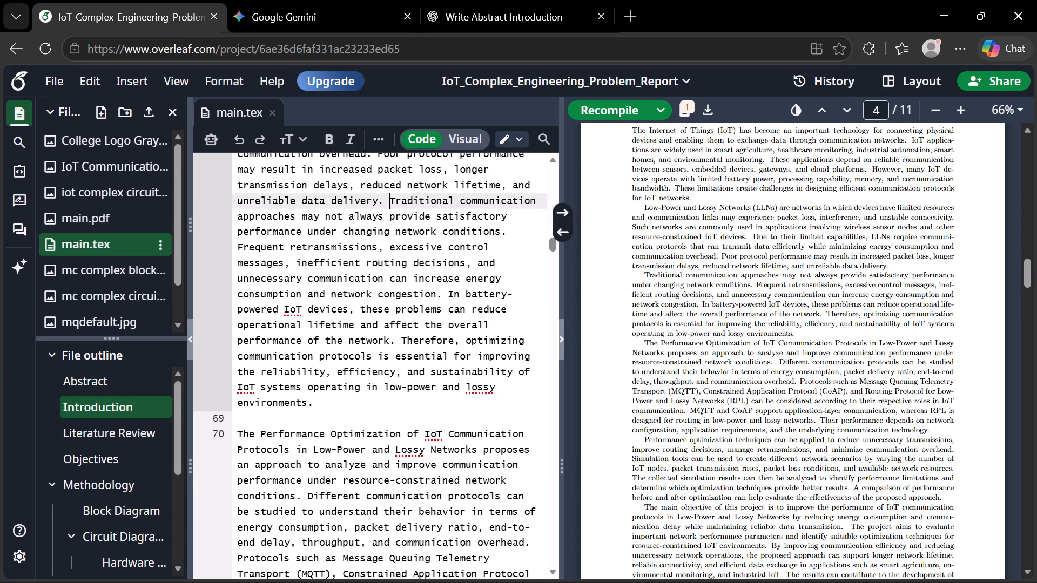
click(314, 418)
key(Return)
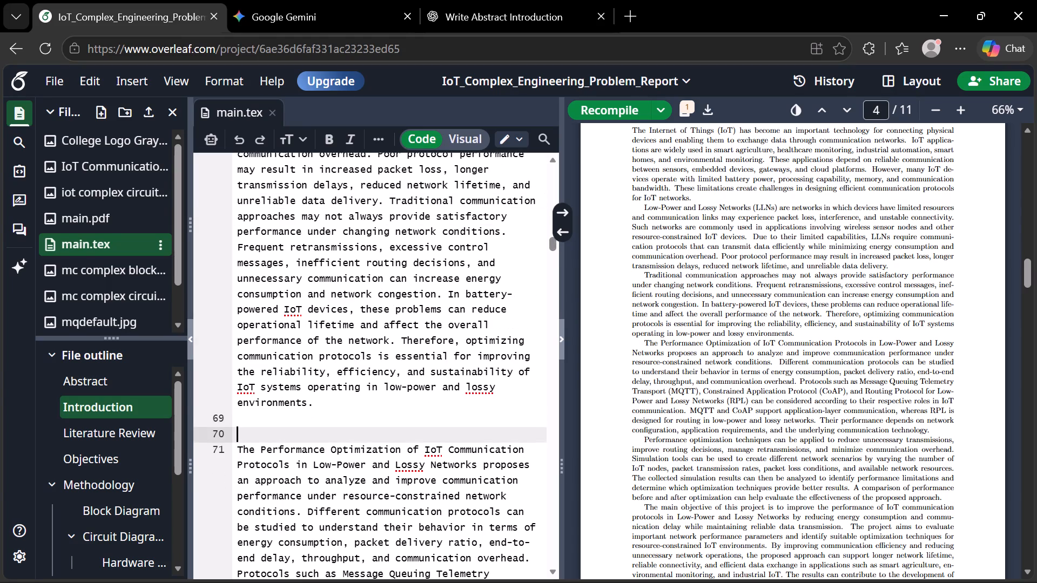
key(ctrl+s)
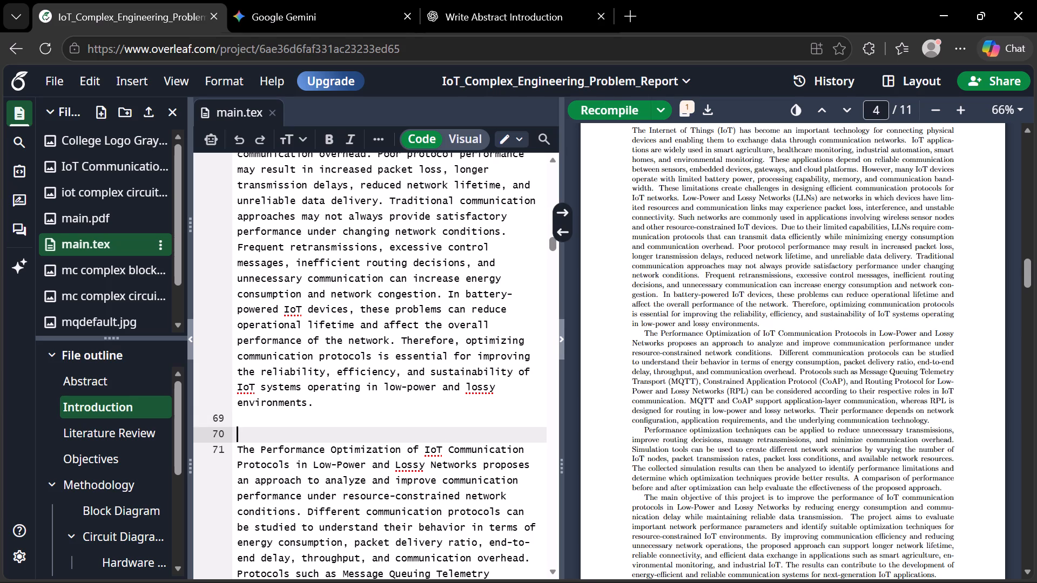
Insert \vspace{2mm} on the empty line above the Introduction paragraph "The Performance Optimization of IoT" and recompile the report.
scroll(332, 426, down, 2)
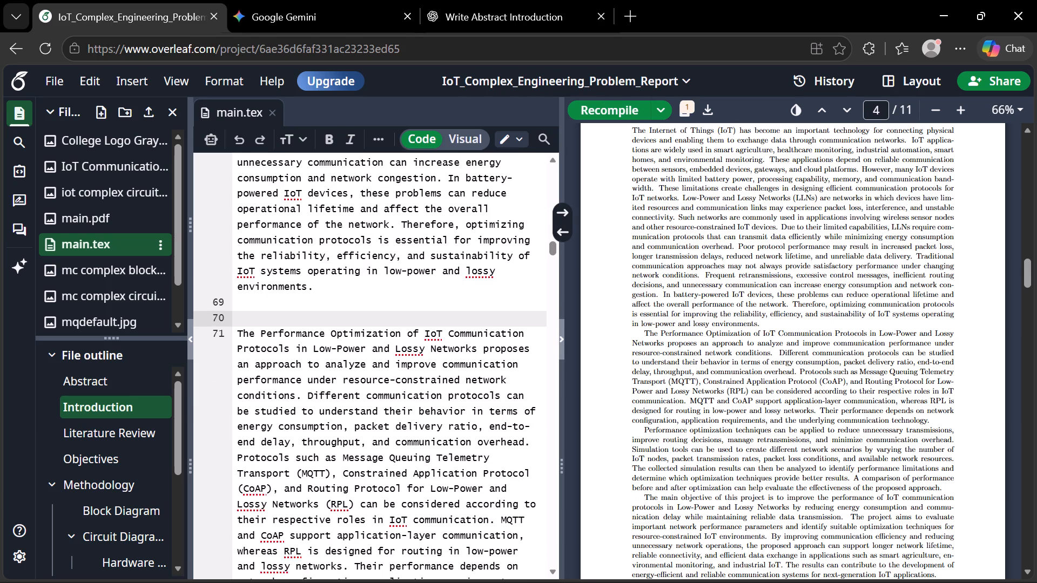
scroll(332, 426, down, 1)
scroll(332, 426, right, 1)
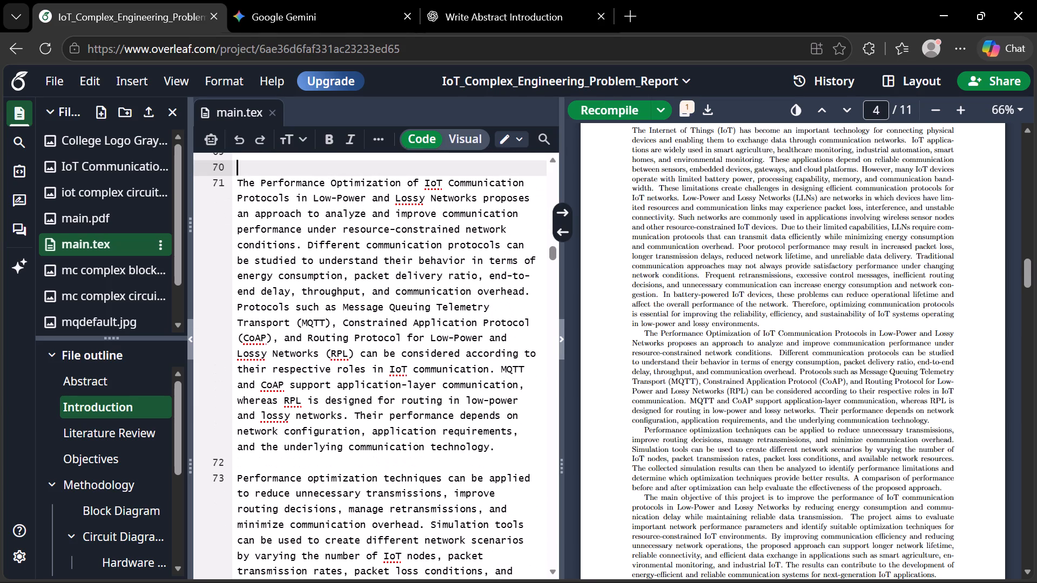
text(\vsp)
key(c)
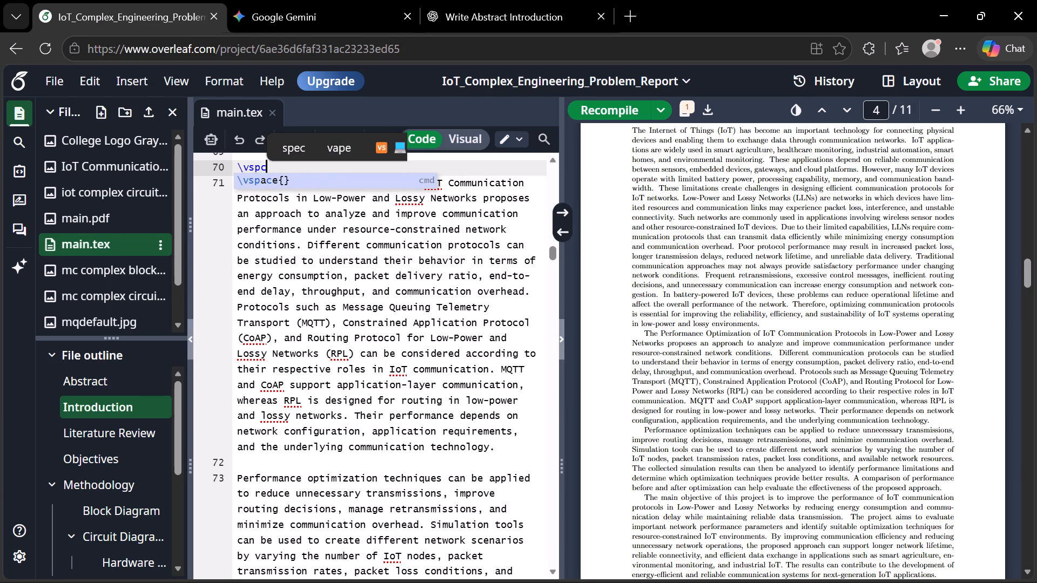
key(BackSpace)
text(ace{2mm)
key(ctrl+s)
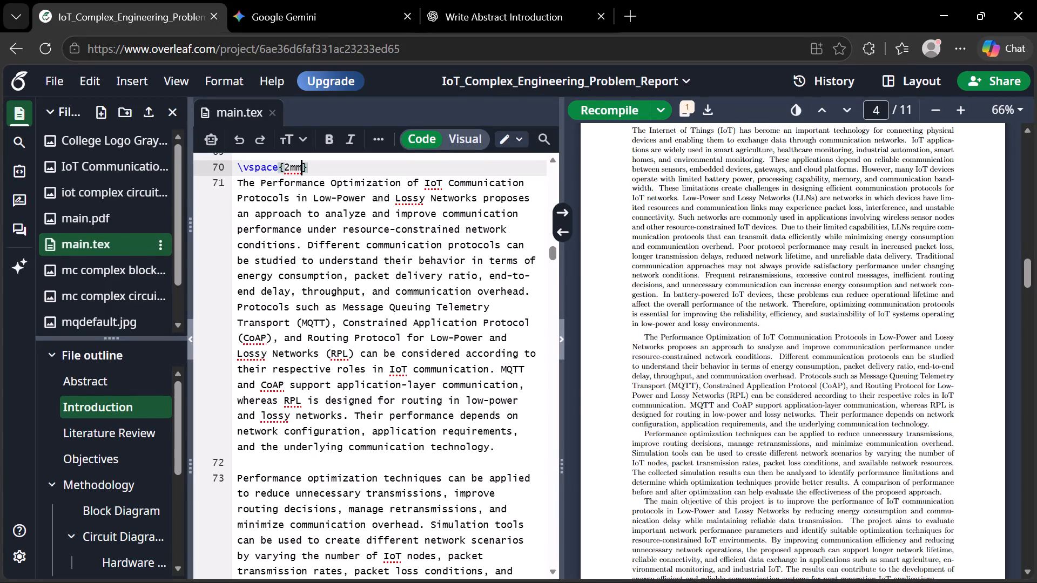
Set the Introduction's vertical space to 4mm and recompile the report.
key(Left)
key(Left)
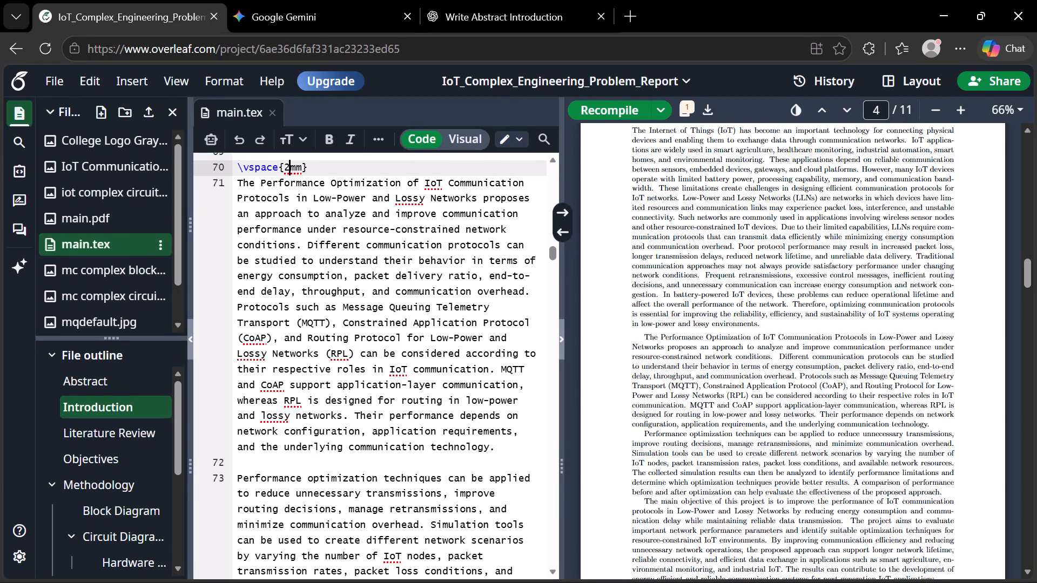
key(BackSpace)
key(4)
key(ctrl+s)
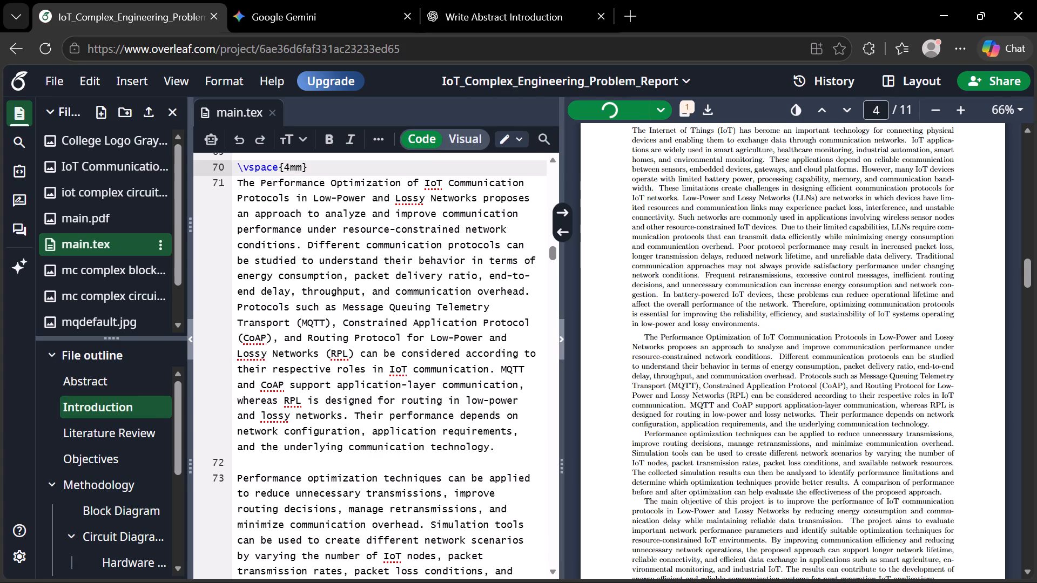
Join the Introduction paragraph beginning "Performance optimization techniques" to the end of the preceding paragraph, separated by a space.
scroll(341, 390, down, 1)
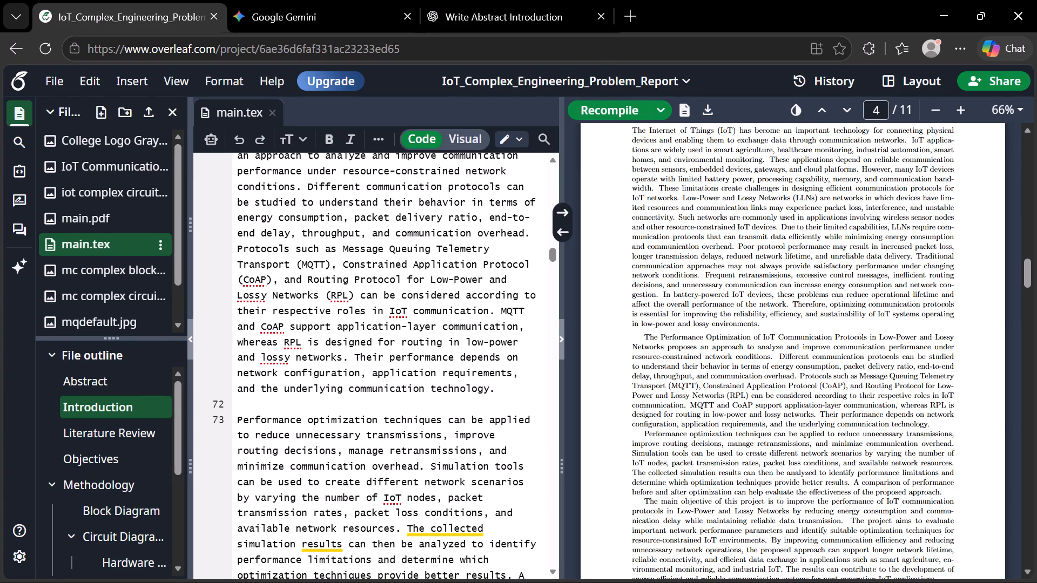
click(238, 418)
key(BackSpace)
key(BackSpace)
key(space)
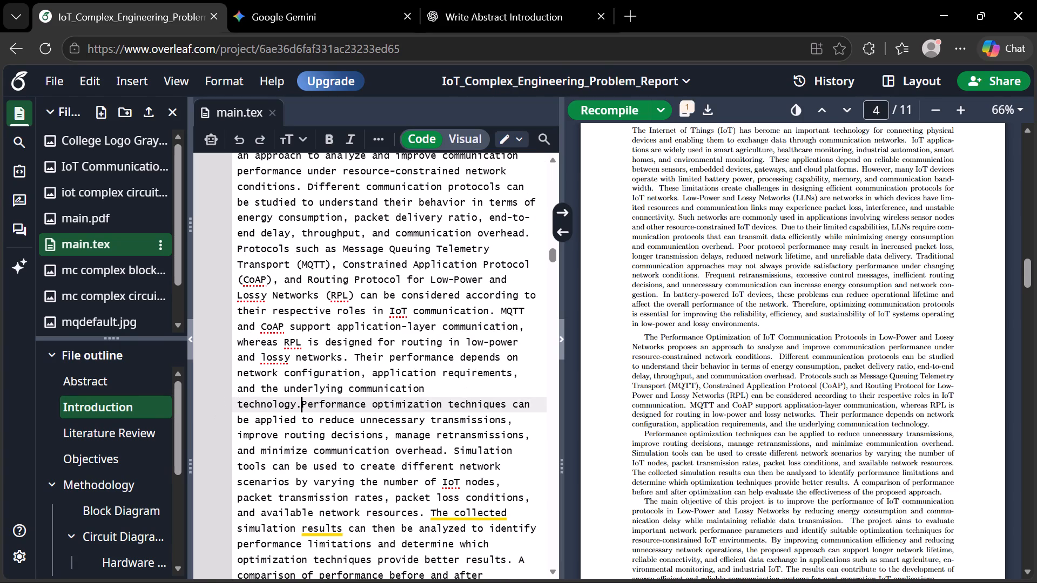
scroll(217, 457, down, 4)
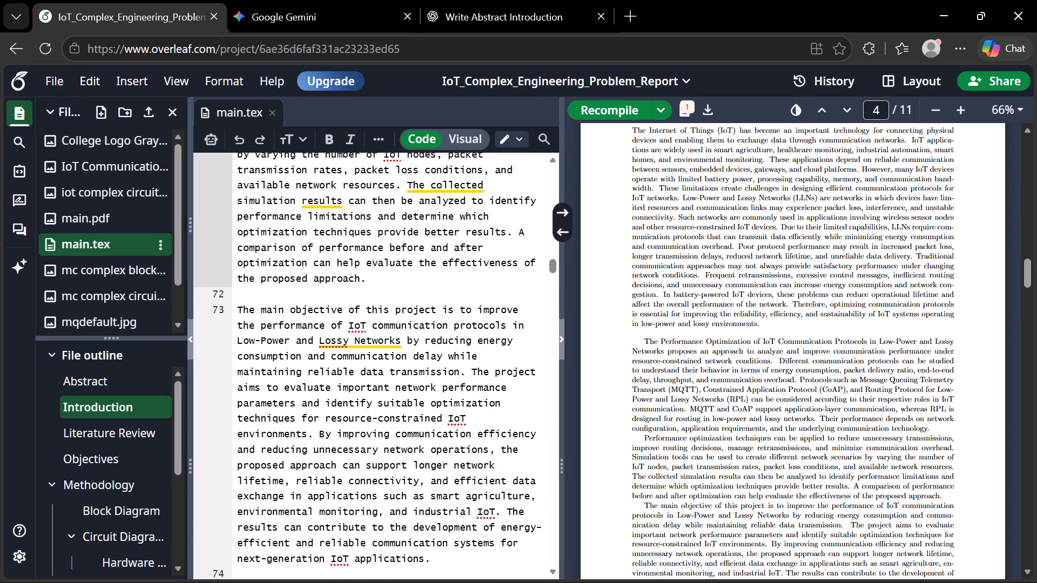
Delete the last Introduction paragraph, beginning "The main objective of this project", and recompile the report.
click(235, 306)
drag(235, 306, 444, 545)
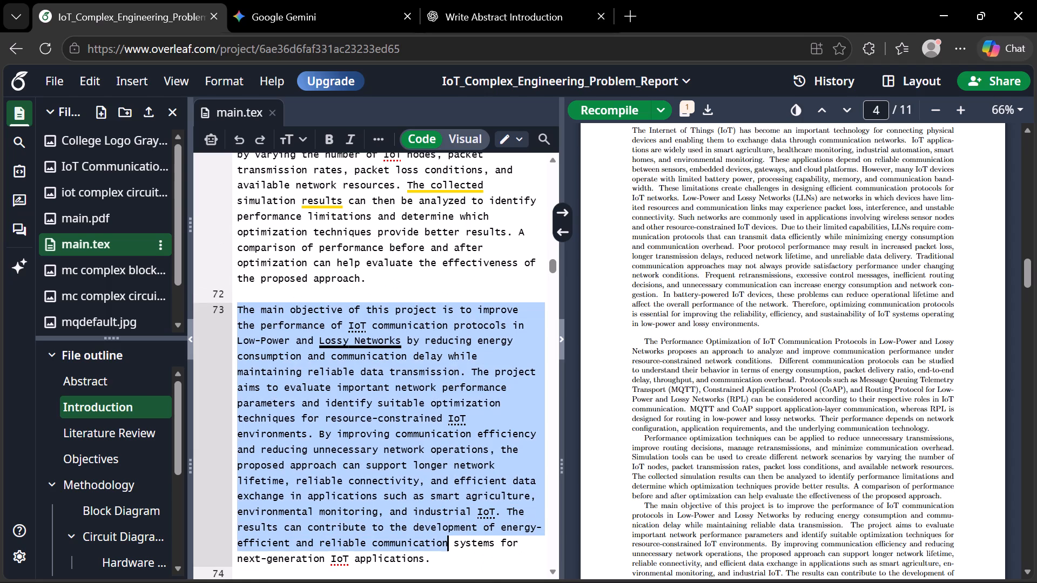
drag(444, 545, 441, 554)
key(Delete)
key(ctrl+s)
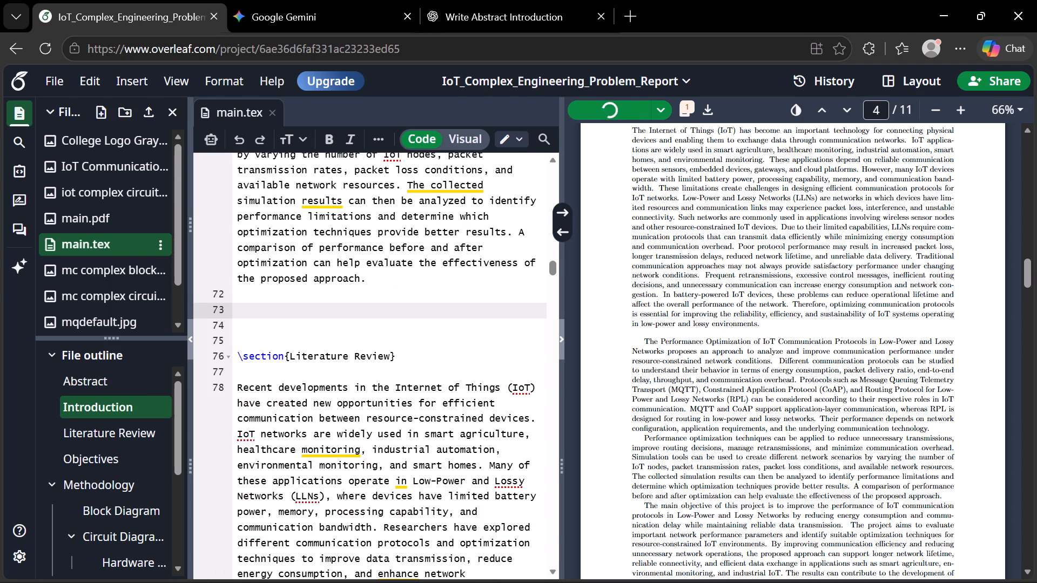
Review the page layout of the compiled report from the Introduction through the Methodology section.
scroll(772, 382, down, 1)
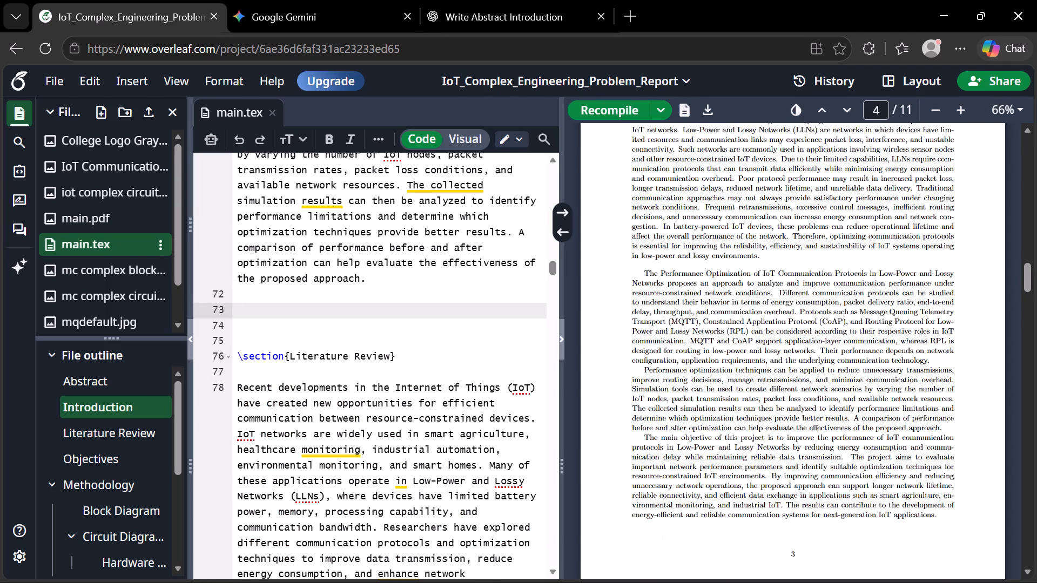
scroll(772, 382, down, 1)
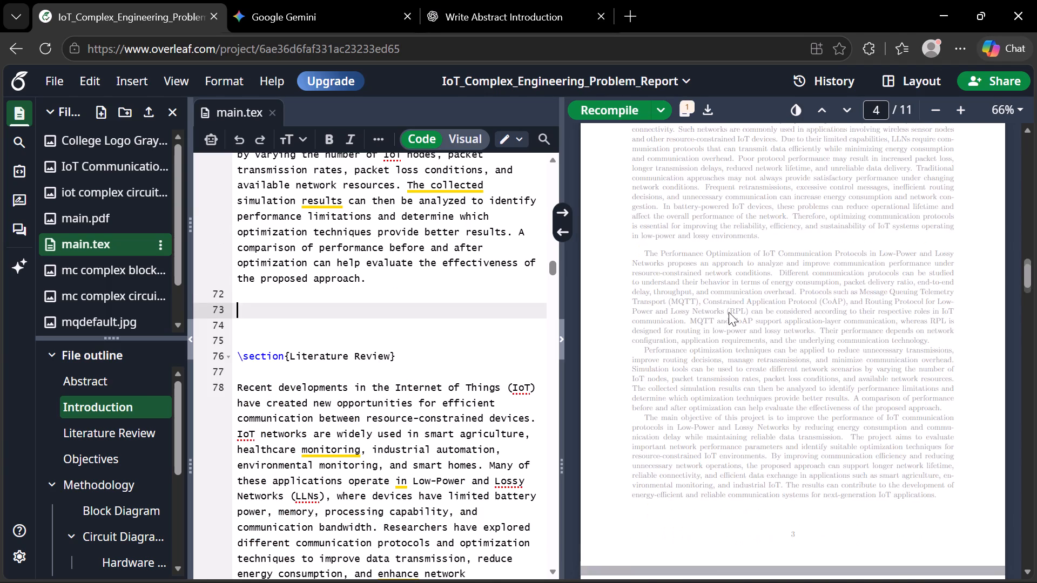
scroll(733, 333, up, 1)
scroll(733, 333, down, 1)
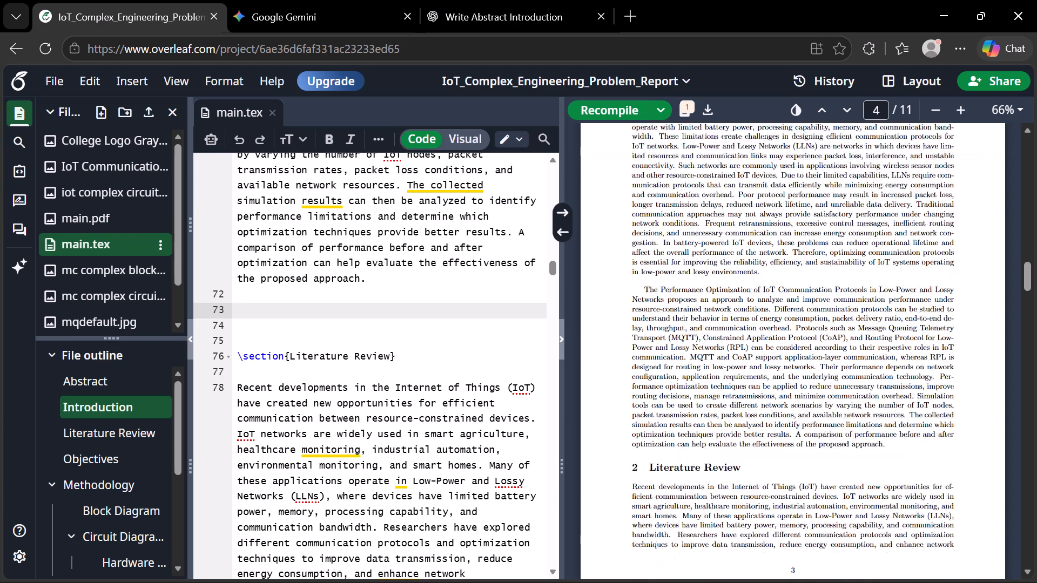
scroll(733, 333, down, 5)
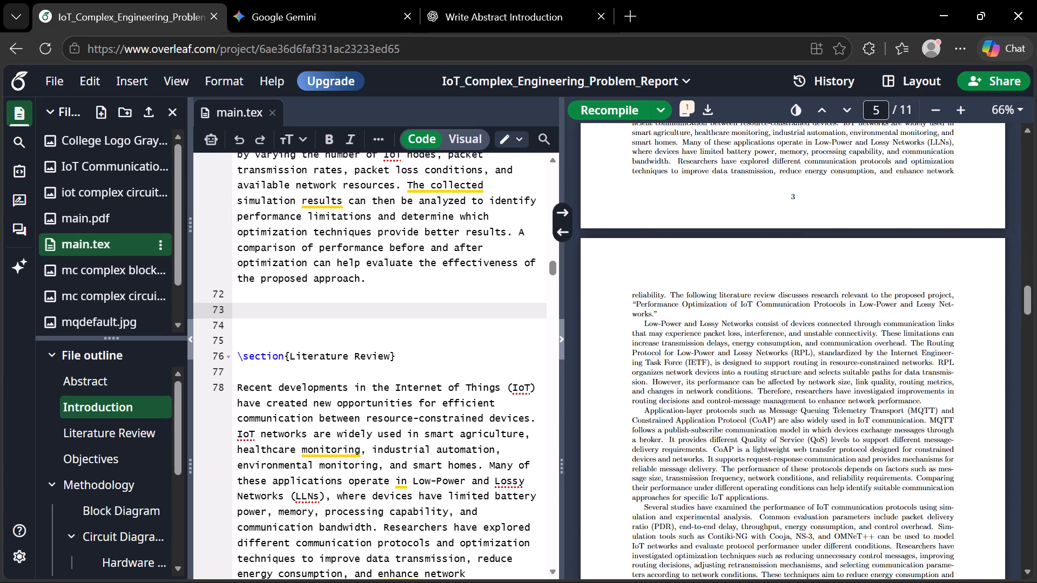
scroll(678, 334, down, 6)
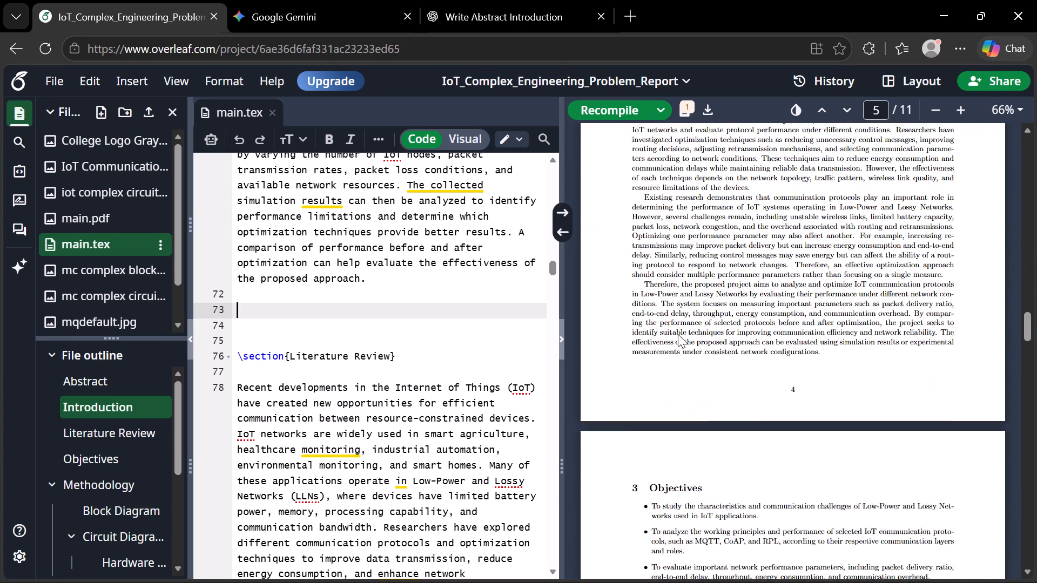
scroll(678, 334, down, 5)
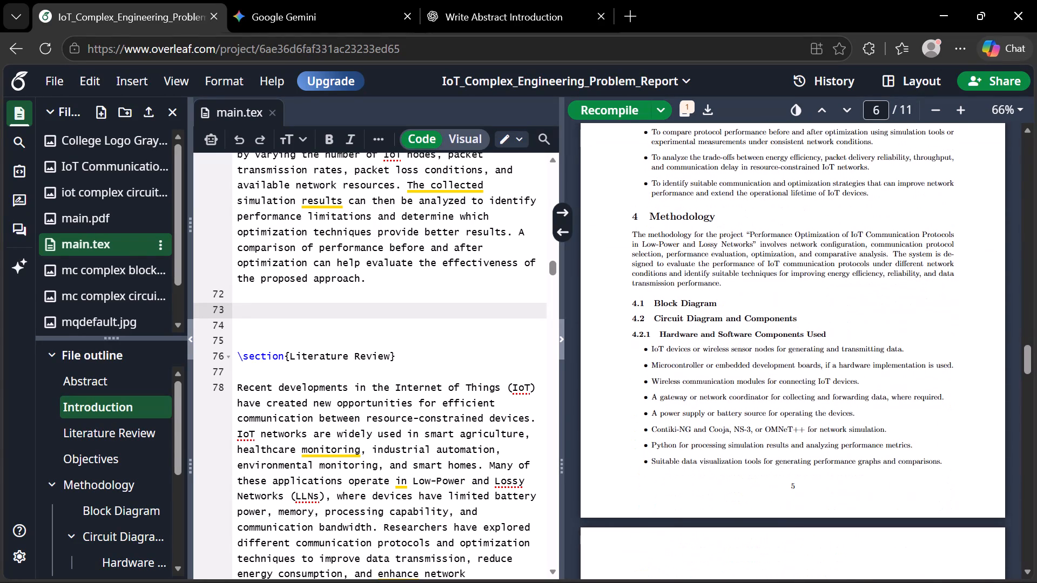
scroll(678, 334, down, 3)
scroll(678, 334, up, 7)
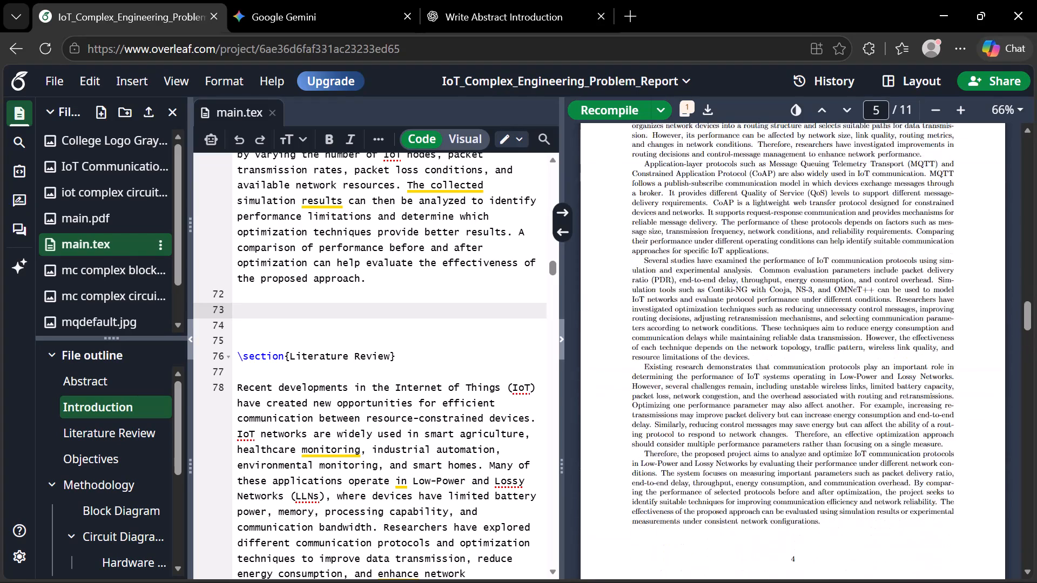
scroll(678, 334, up, 2)
Delete the Literature Review paragraph that begins "Several studies have examined".
scroll(678, 334, down, 4)
scroll(404, 410, down, 2)
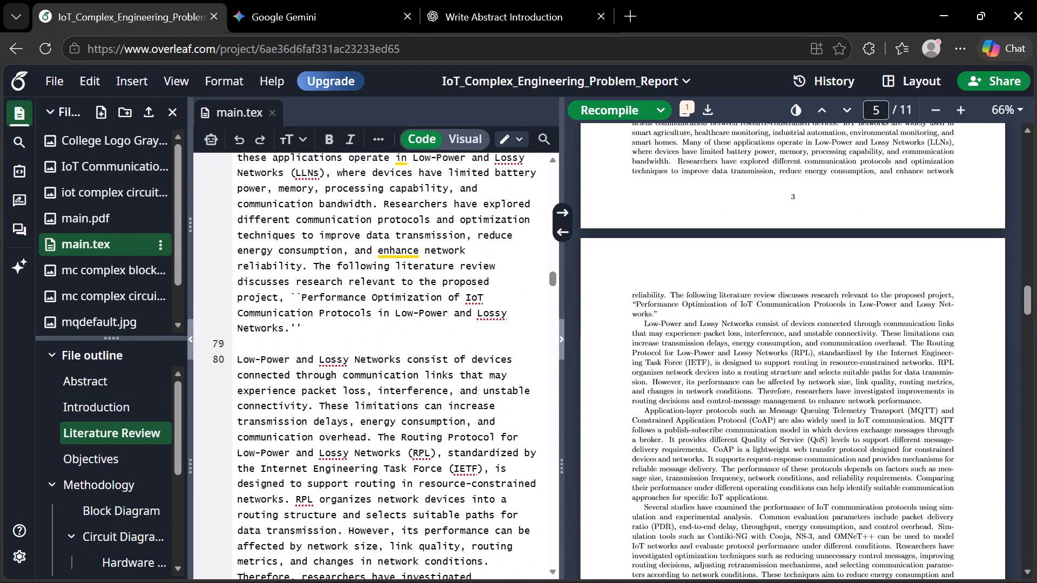
scroll(404, 410, down, 4)
drag(238, 282, 423, 582)
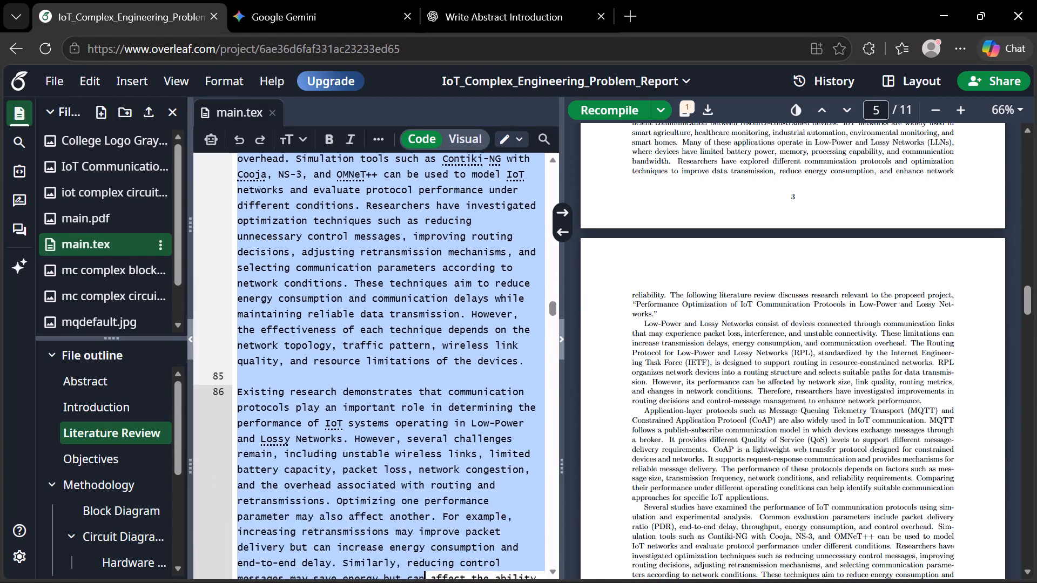
drag(423, 582, 559, 275)
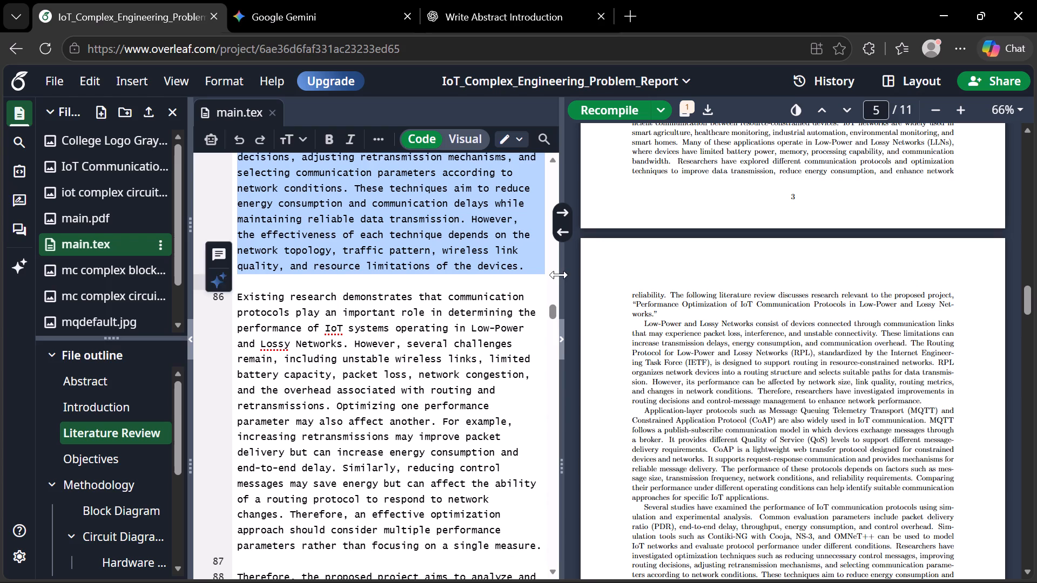
key(Delete)
Delete the last Literature Review paragraph, beginning "Therefore, the proposed project aims", and recompile the report.
scroll(436, 351, down, 2)
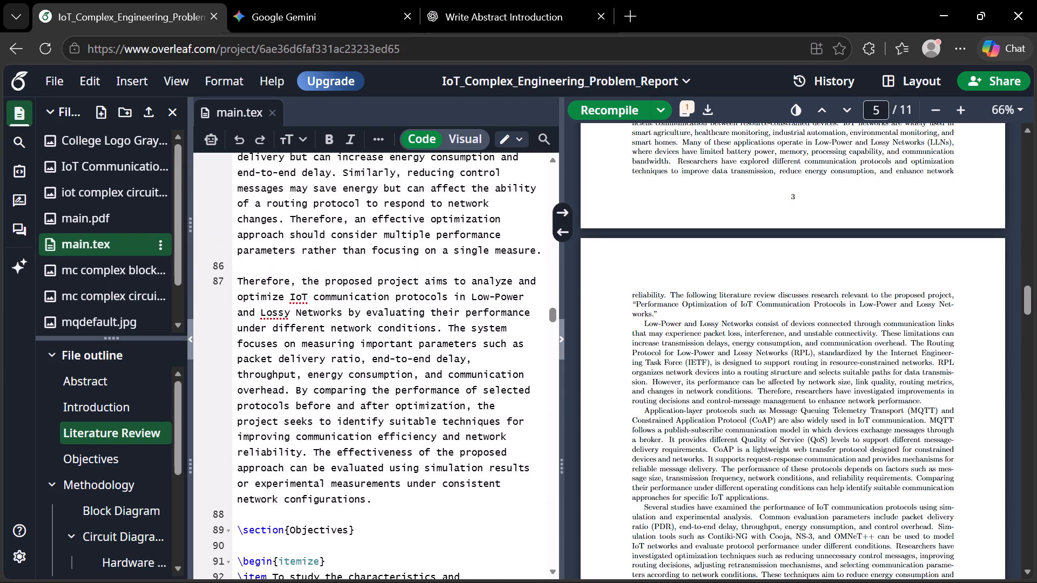
click(237, 280)
drag(237, 280, 389, 494)
key(Delete)
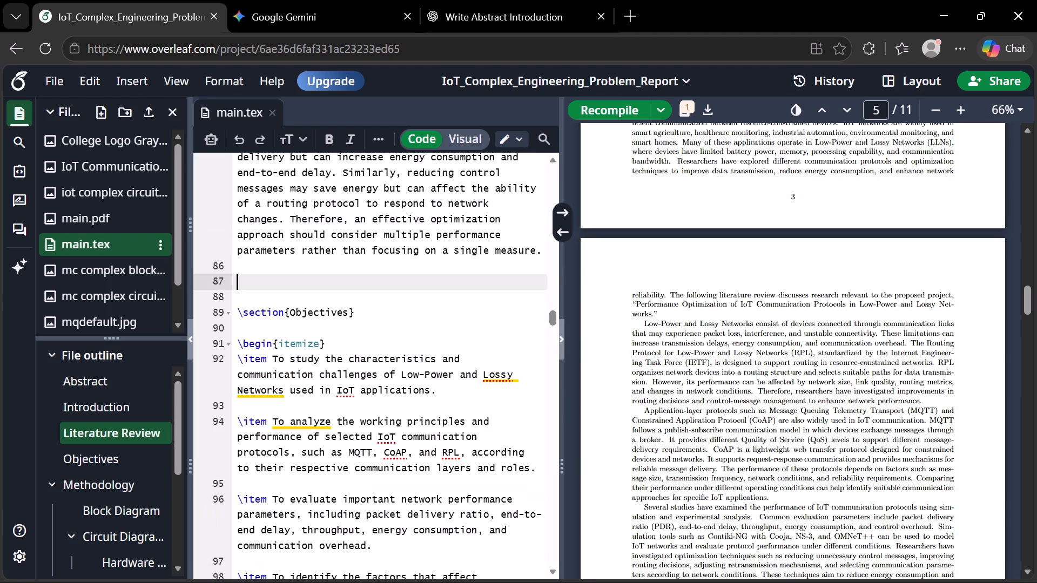
key(ctrl+s)
Check the recompiled pages from the Literature Review to the Methodology block diagram and component list.
scroll(740, 273, up, 2)
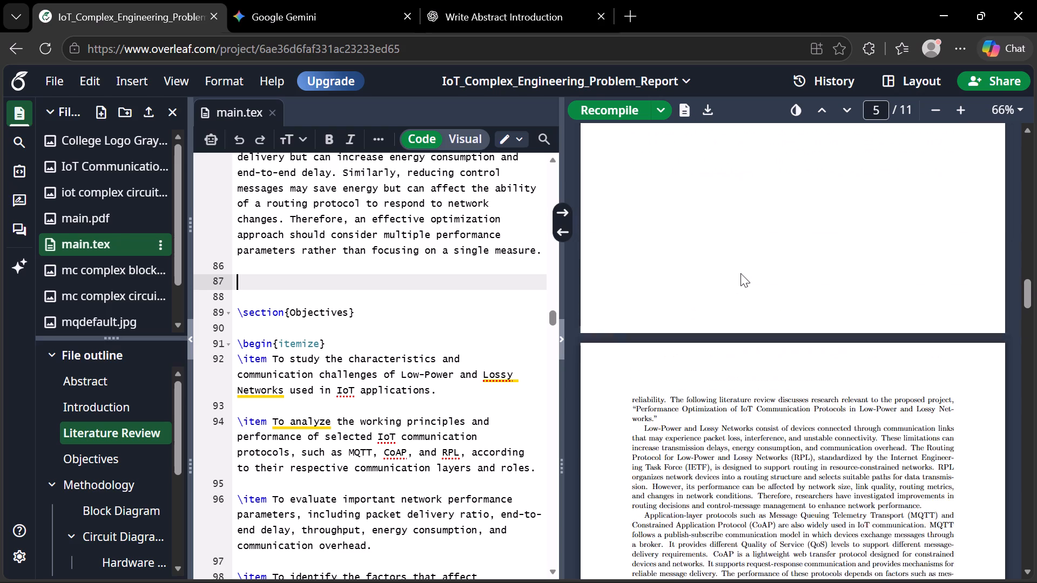
scroll(740, 273, down, 7)
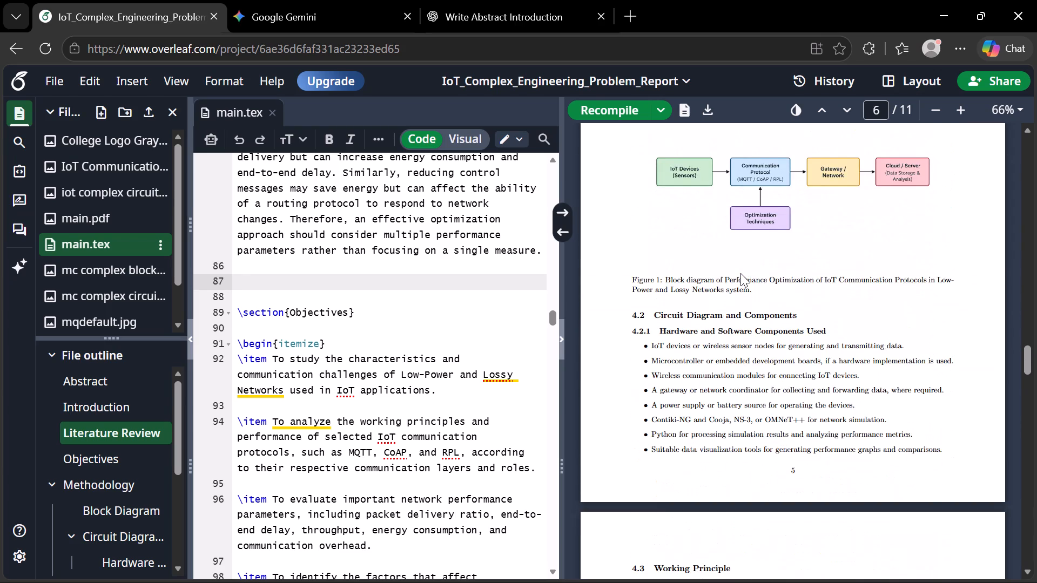
scroll(740, 273, up, 6)
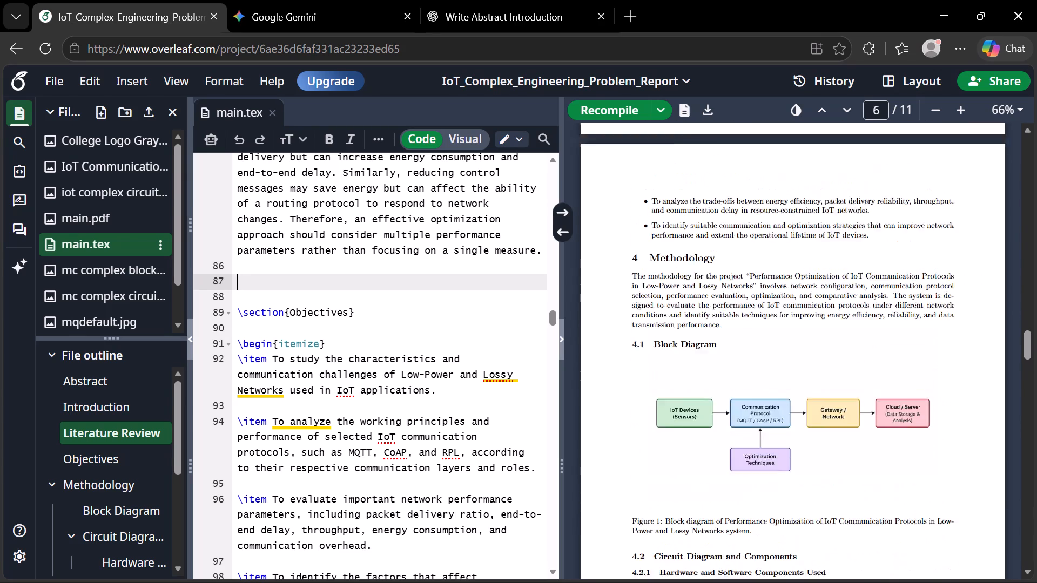
scroll(740, 273, up, 3)
scroll(740, 273, down, 1)
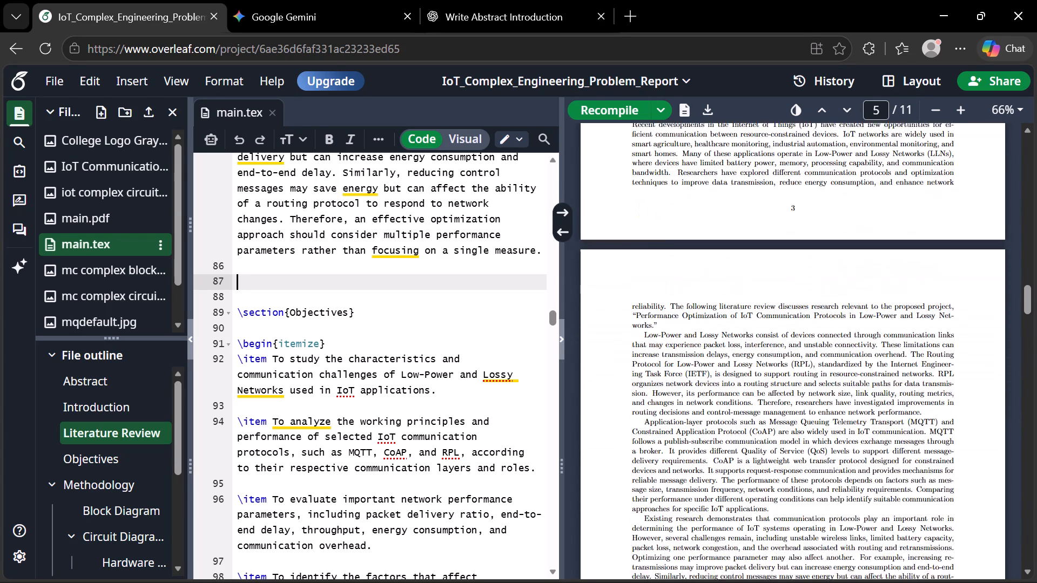
scroll(740, 273, down, 1)
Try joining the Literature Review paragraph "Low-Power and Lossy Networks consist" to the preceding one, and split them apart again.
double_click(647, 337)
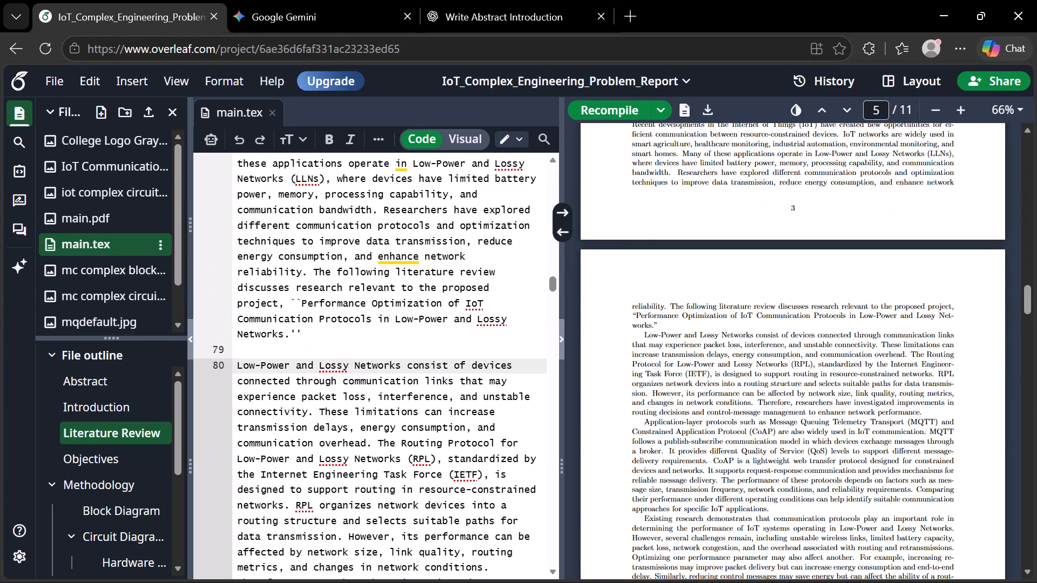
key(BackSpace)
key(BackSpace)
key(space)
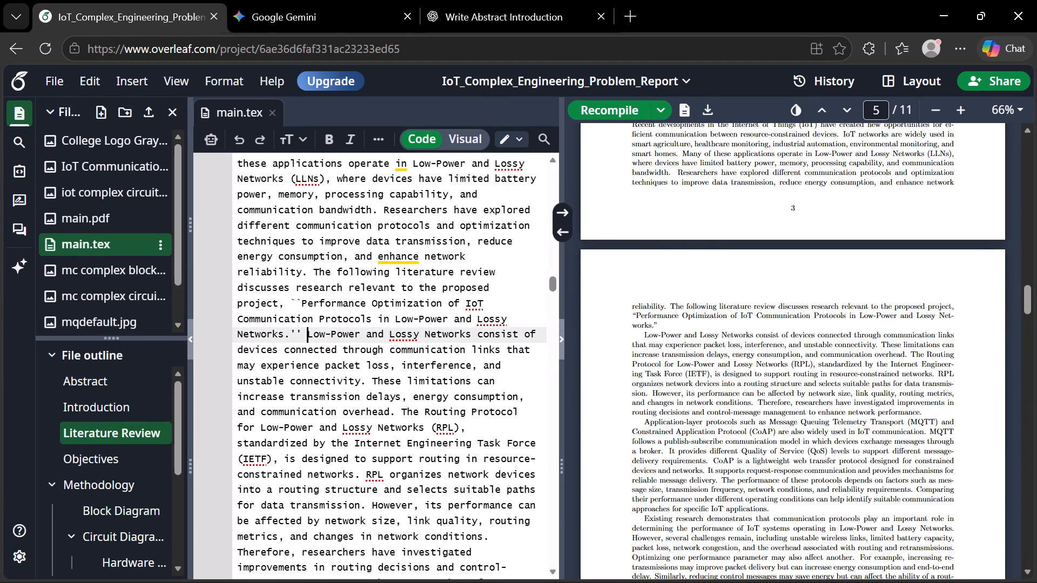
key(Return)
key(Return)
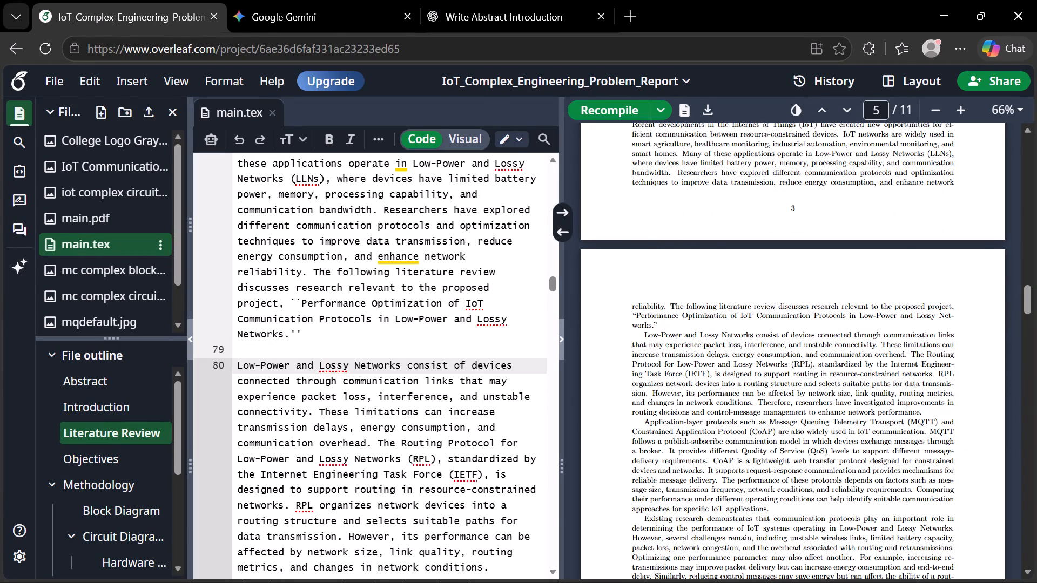
Add \noindent before the Literature Review paragraph beginning "Low-Power and Lossy Networks consist".
text(\noindent)
key(space)
Join the "Application-layer protocols" paragraph to the end of the preceding Literature Review paragraph, separated by a period and space, and recompile.
scroll(341, 426, down, 3)
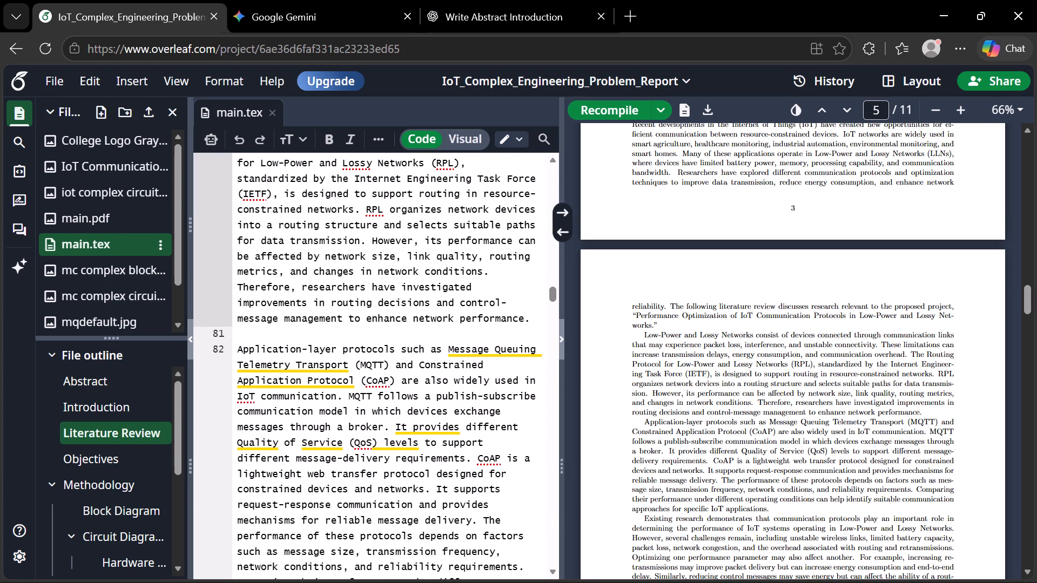
click(238, 349)
key(BackSpace)
key(BackSpace)
key(BackSpace)
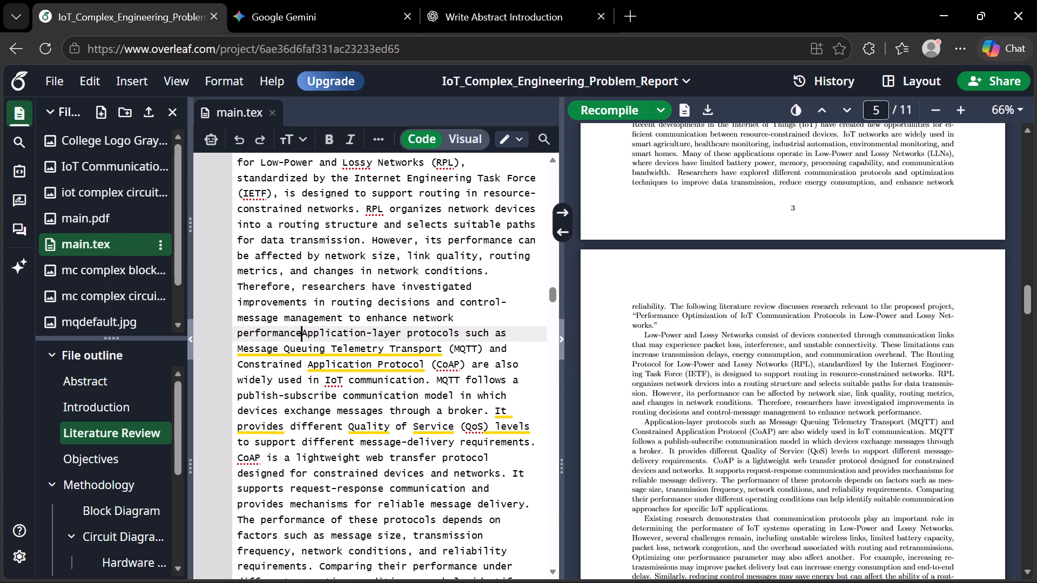
key(space)
text(.)
key(space)
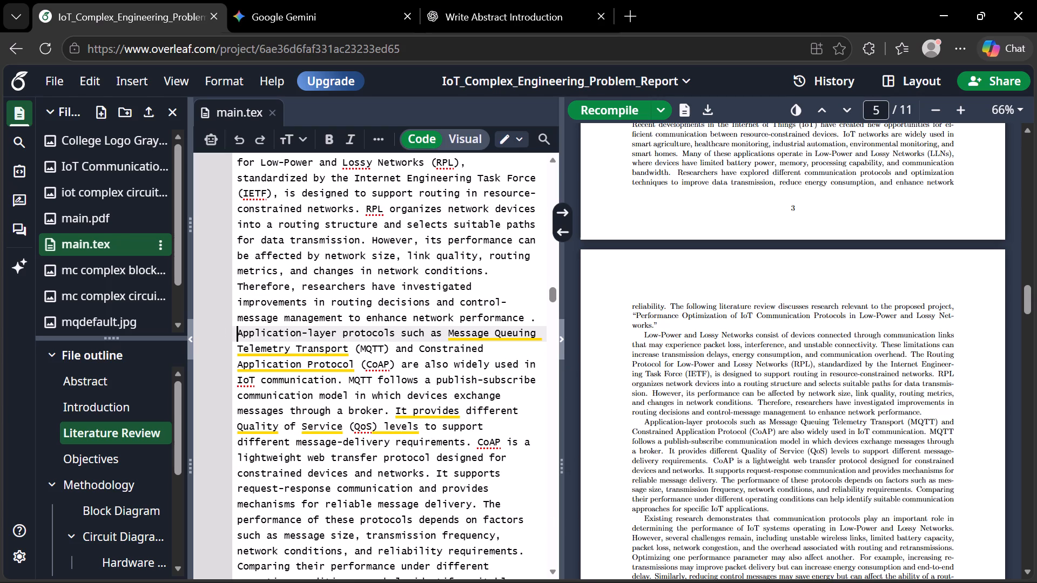
scroll(392, 388, down, 3)
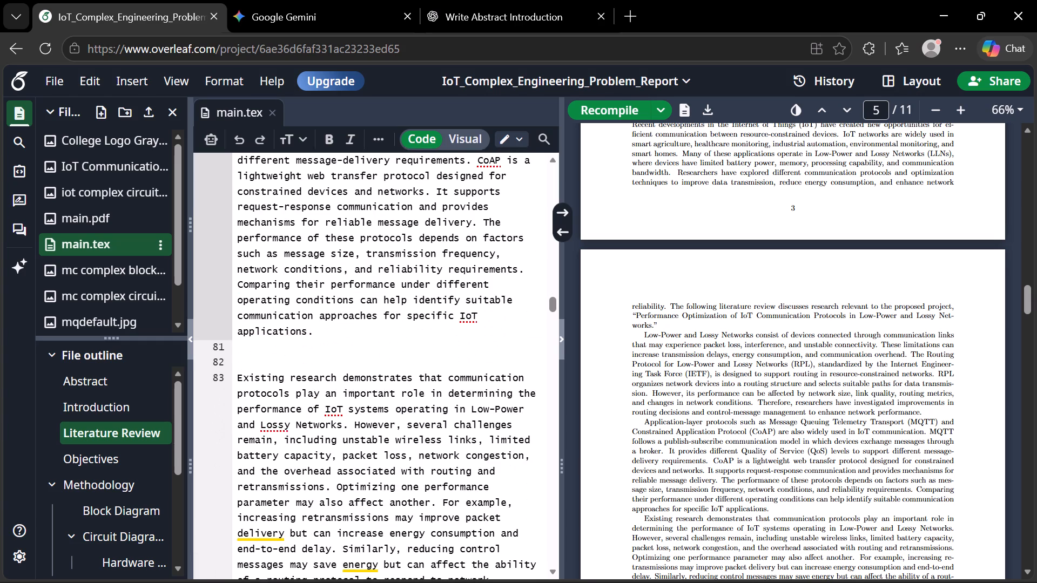
key(ctrl+s)
Insert \vspace{4mm} on the empty line above the Literature Review paragraph "Existing research demonstrates" and recompile the report.
click(405, 365)
text(\vspace)
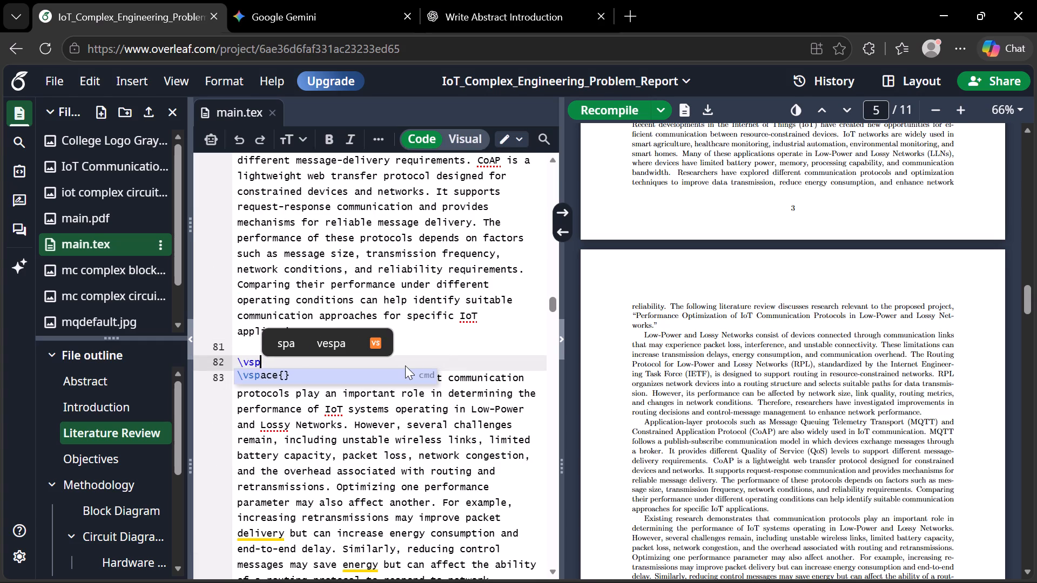
text({4mm)
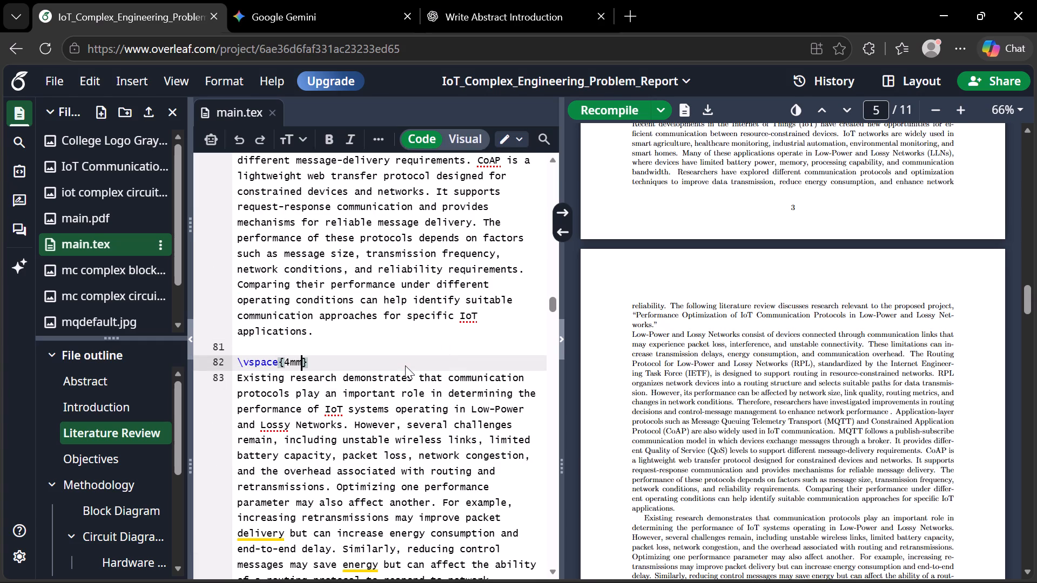
key(ctrl+s)
Review the recompiled layout from the Literature Review through the Objectives, Methodology and Working Principle pages.
scroll(772, 354, down, 1)
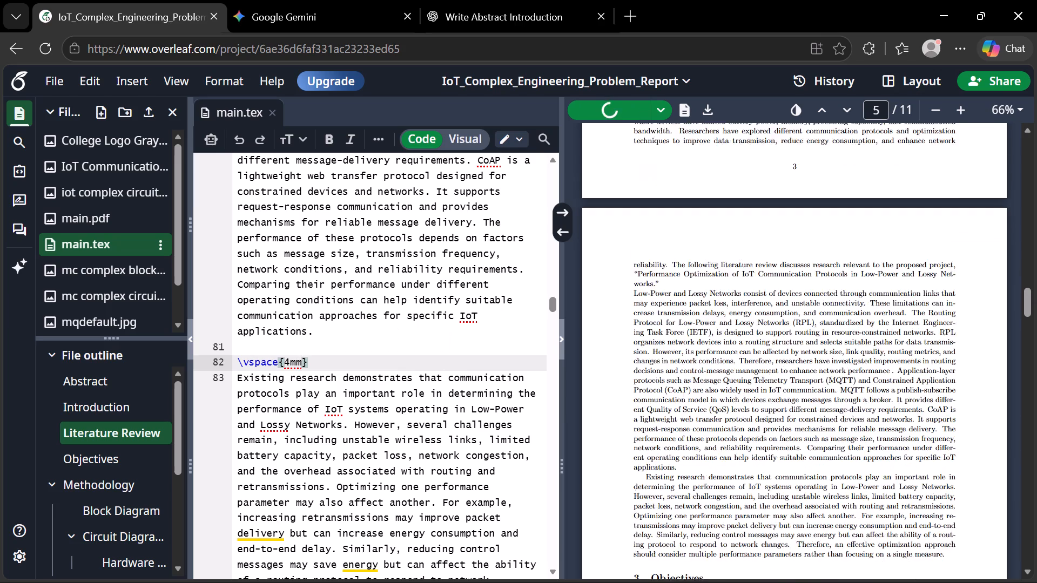
scroll(772, 354, down, 1)
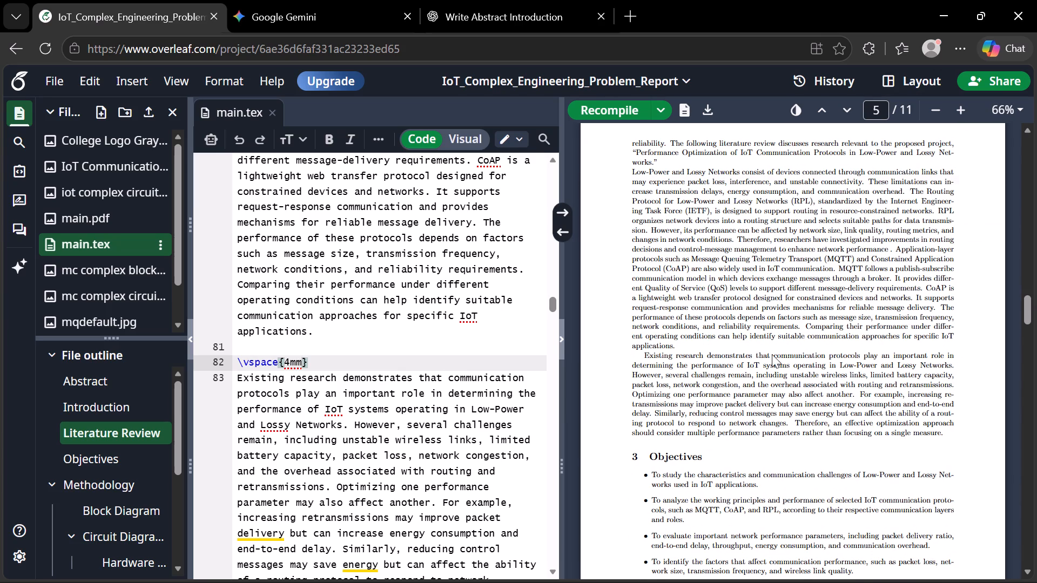
scroll(750, 345, down, 1)
scroll(750, 345, up, 3)
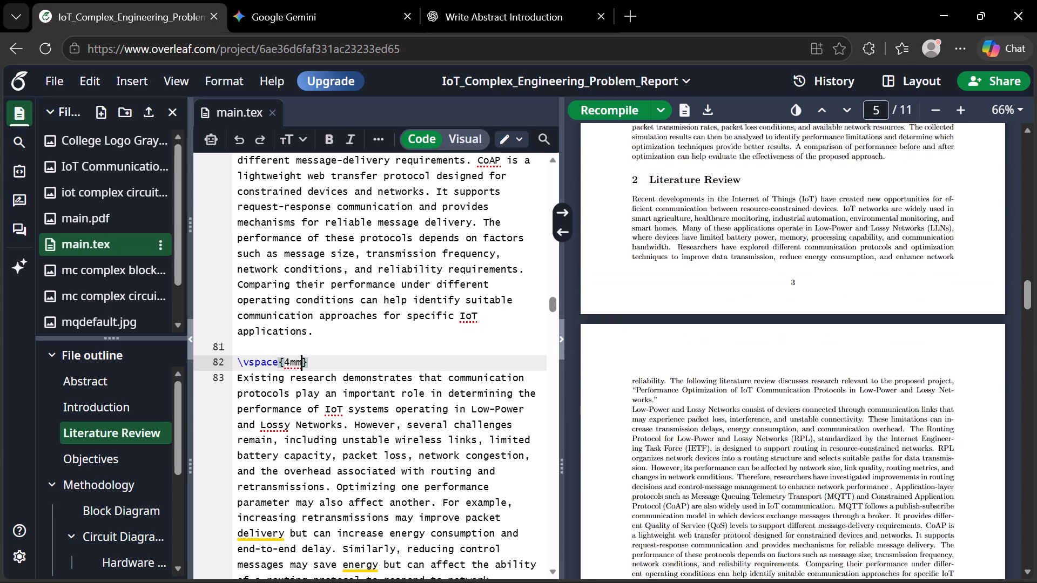
scroll(750, 345, up, 2)
scroll(750, 345, down, 7)
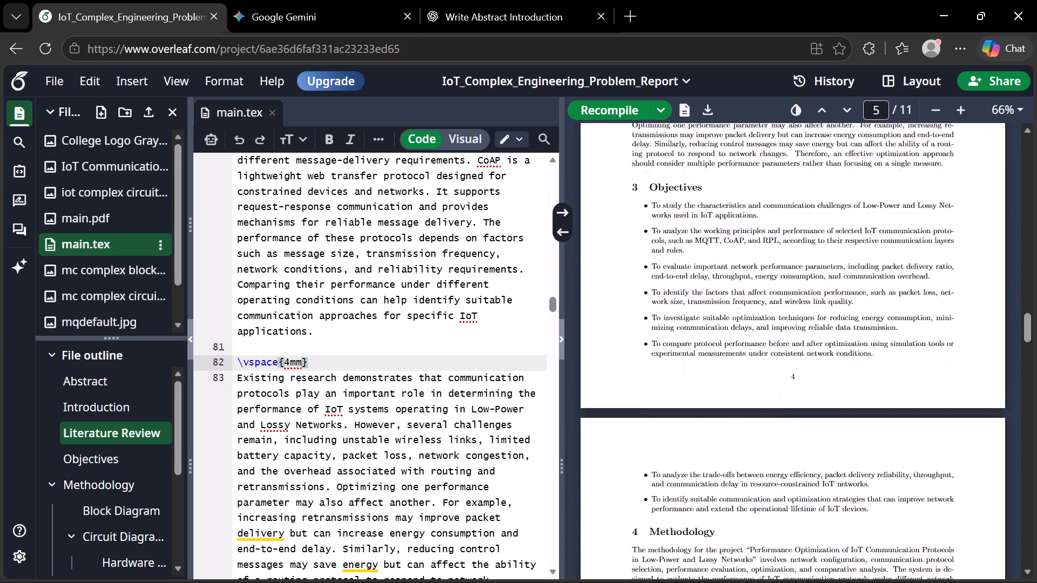
scroll(750, 345, down, 3)
scroll(750, 345, up, 1)
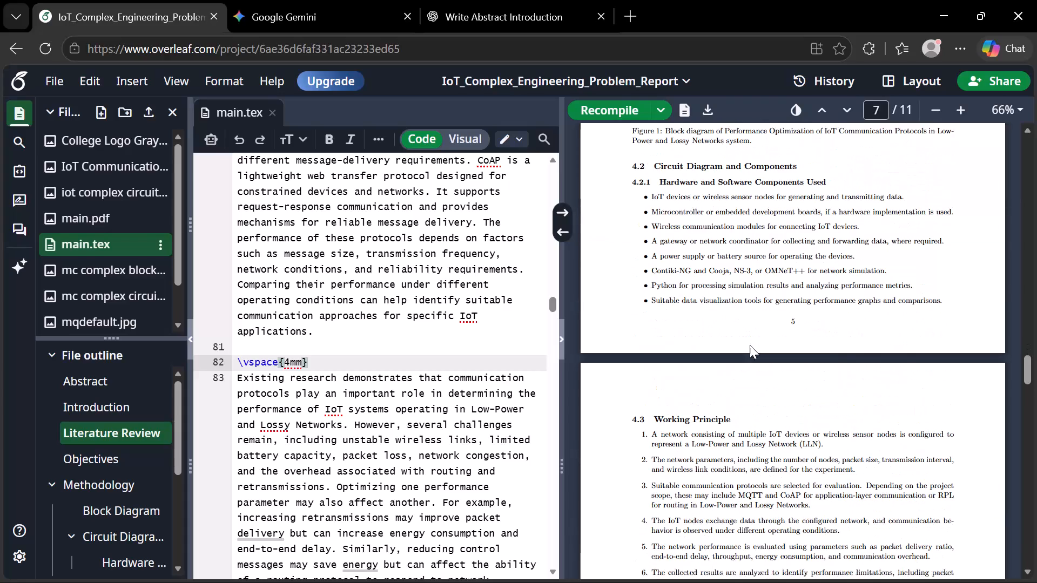
scroll(750, 345, up, 1)
scroll(750, 345, down, 2)
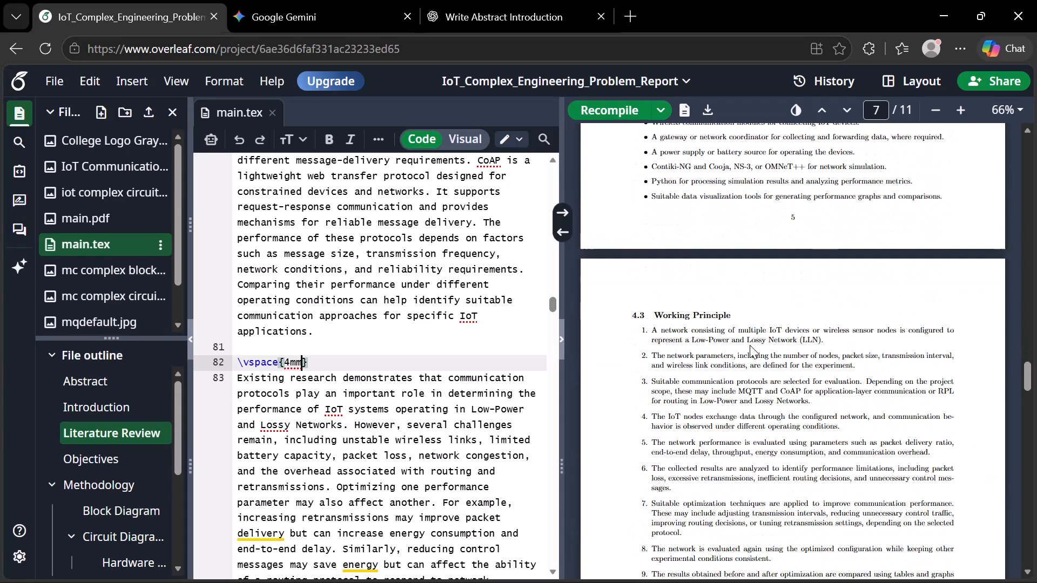
Insert \newpage on the empty line above the "Mapping POs and SDGs" section and recompile the report.
scroll(750, 345, down, 1)
scroll(750, 345, up, 1)
scroll(750, 345, down, 1)
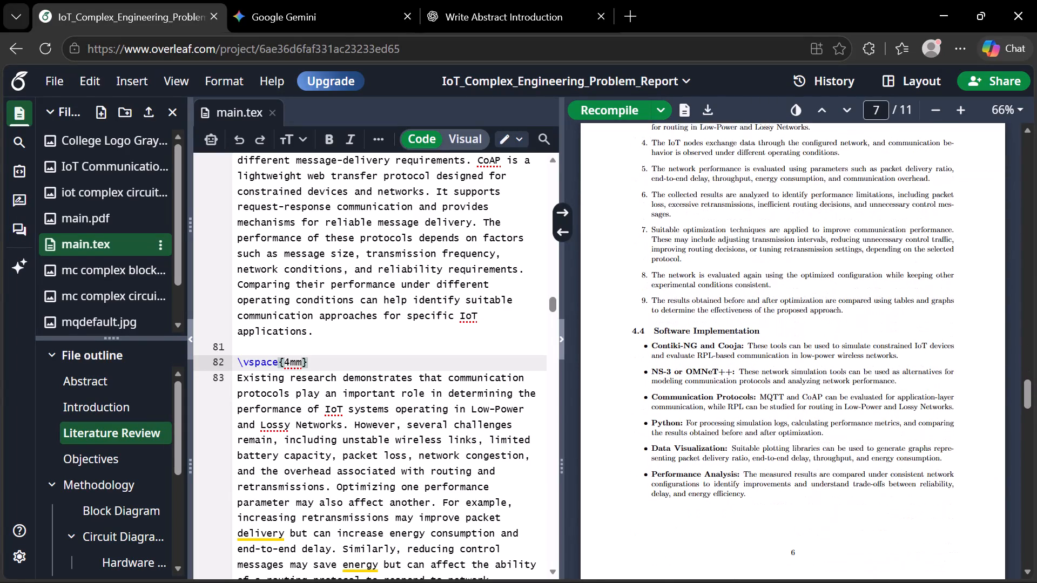
scroll(750, 345, down, 5)
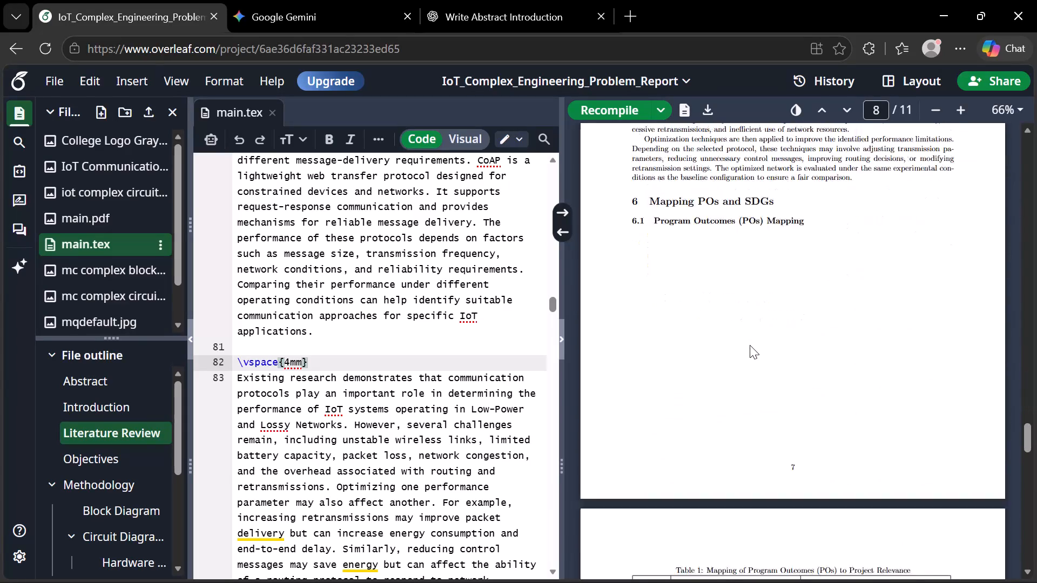
scroll(750, 345, down, 1)
double_click(712, 153)
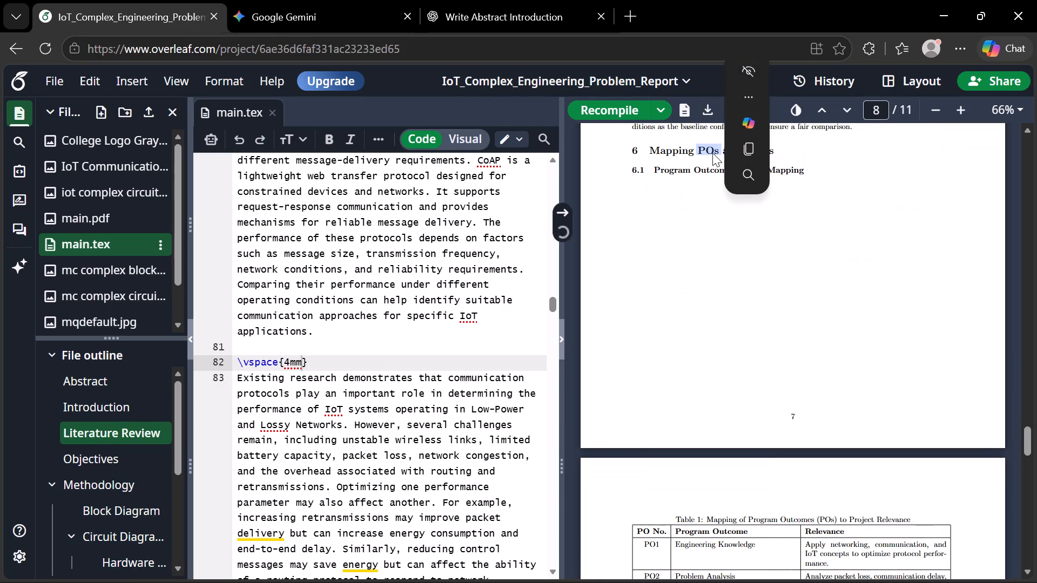
click(355, 345)
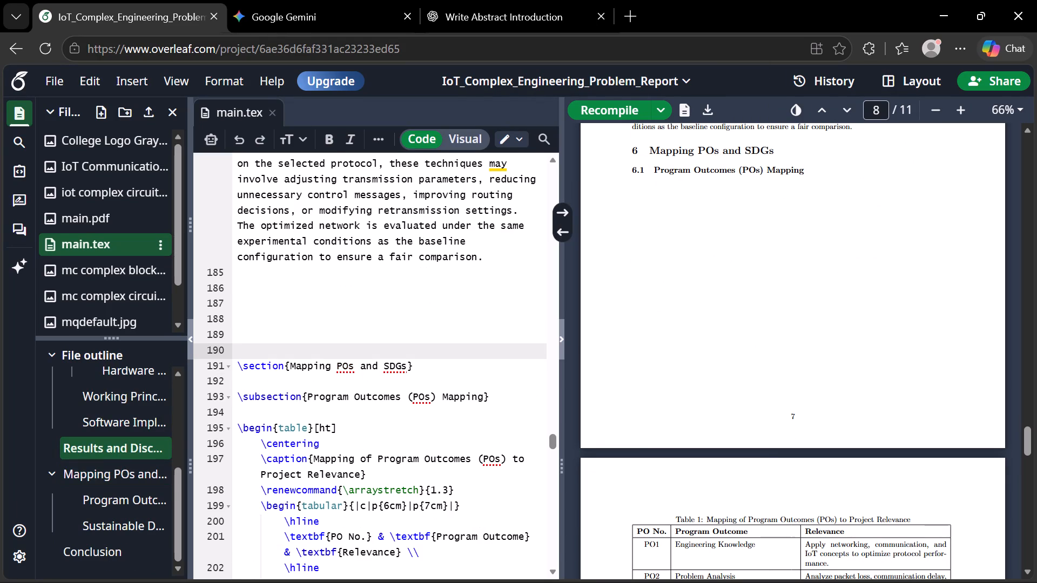
text(\newpage)
key(ctrl+s)
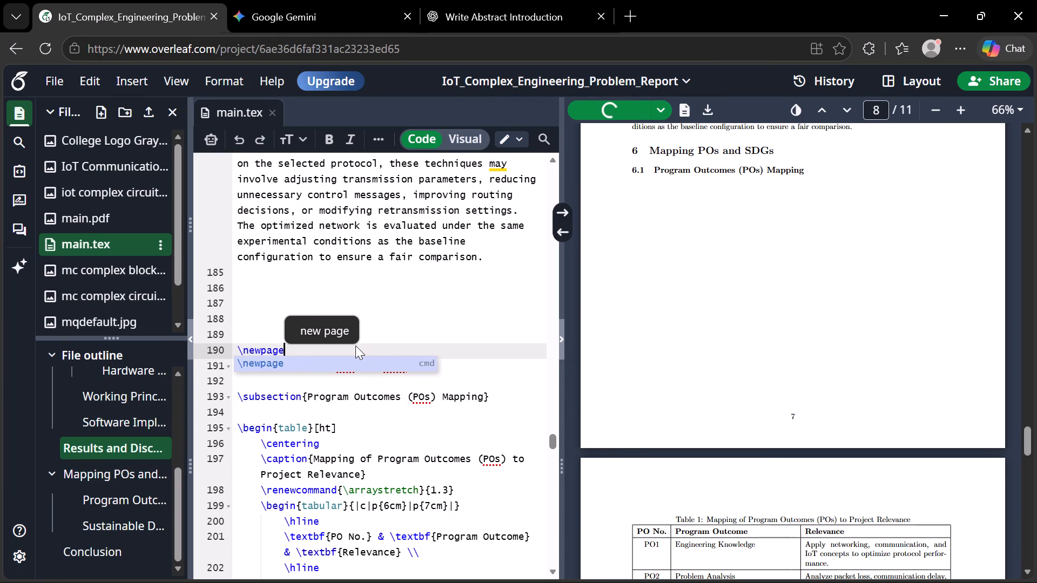
Review the recompiled layout from the Results and Discussion page back through Software Implementation to the Methodology section.
scroll(683, 362, up, 2)
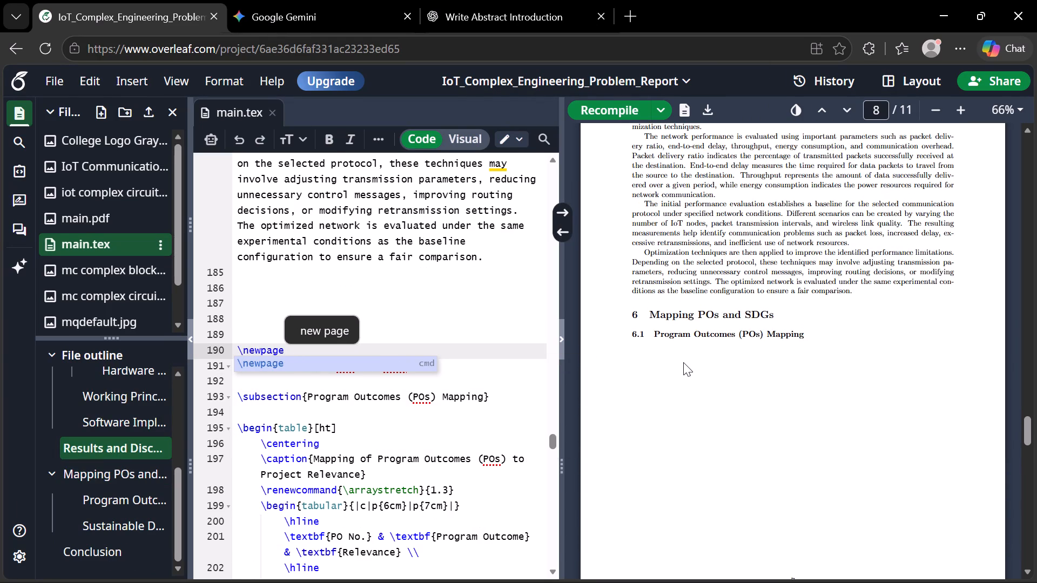
scroll(683, 362, up, 2)
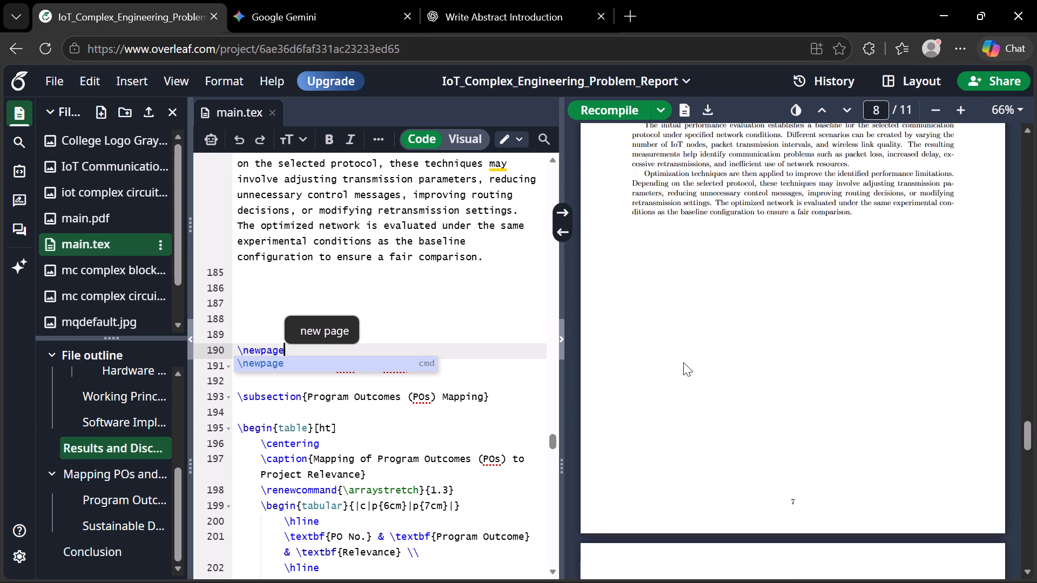
scroll(751, 424, down, 2)
scroll(751, 424, up, 6)
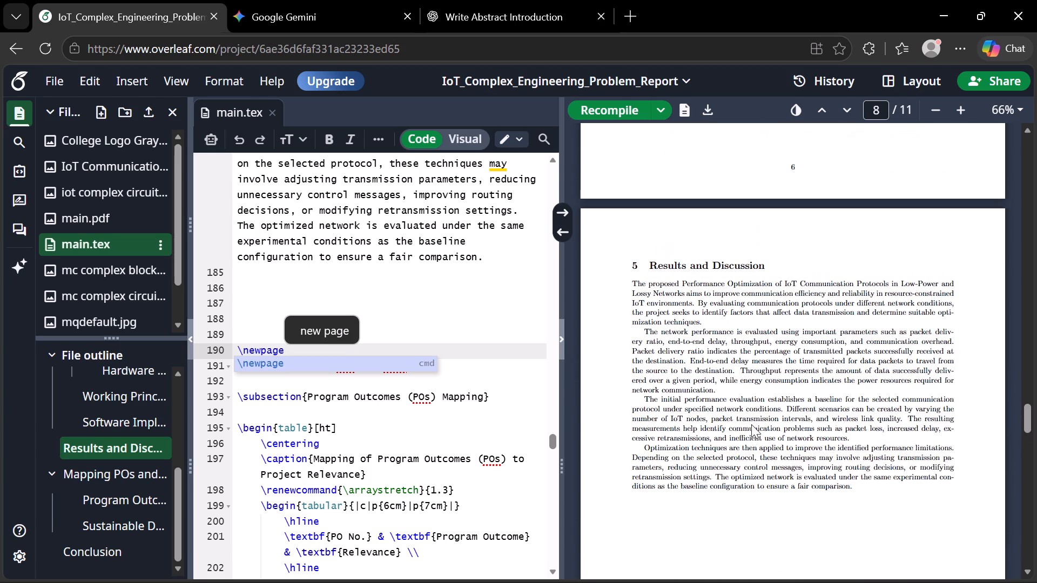
scroll(751, 424, up, 3)
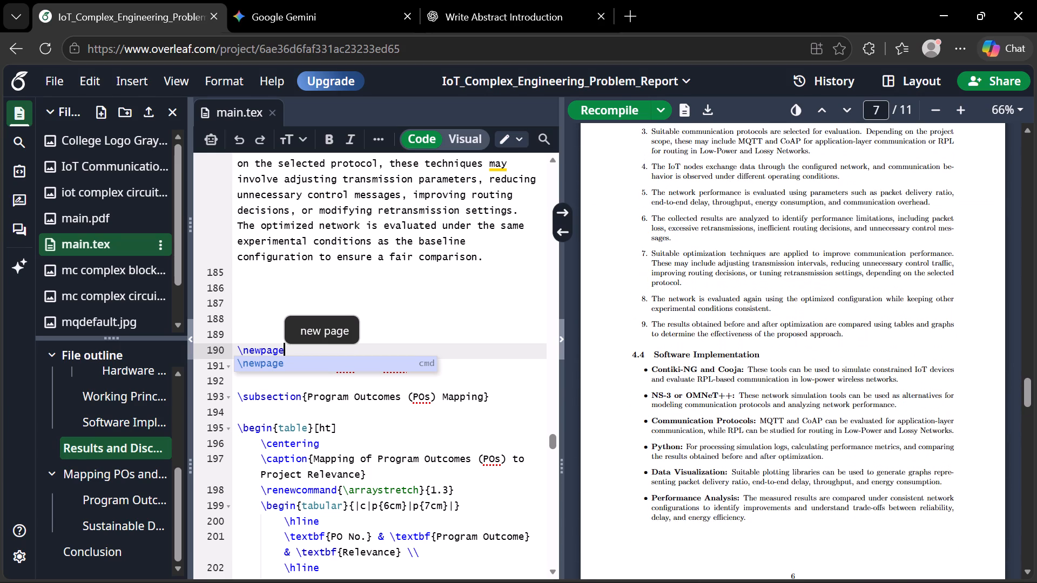
scroll(680, 390, down, 3)
double_click(680, 390)
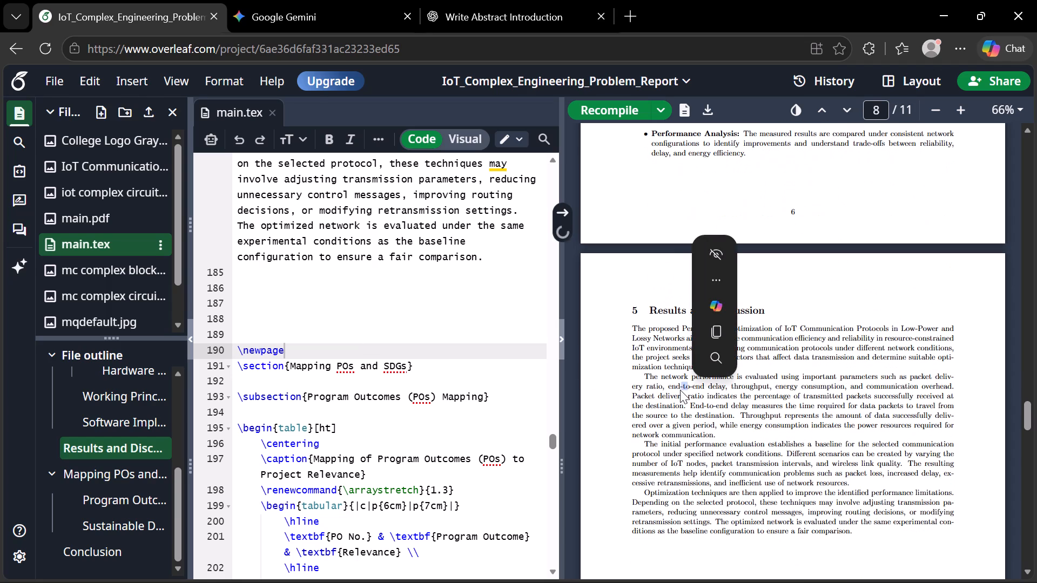
scroll(680, 390, up, 7)
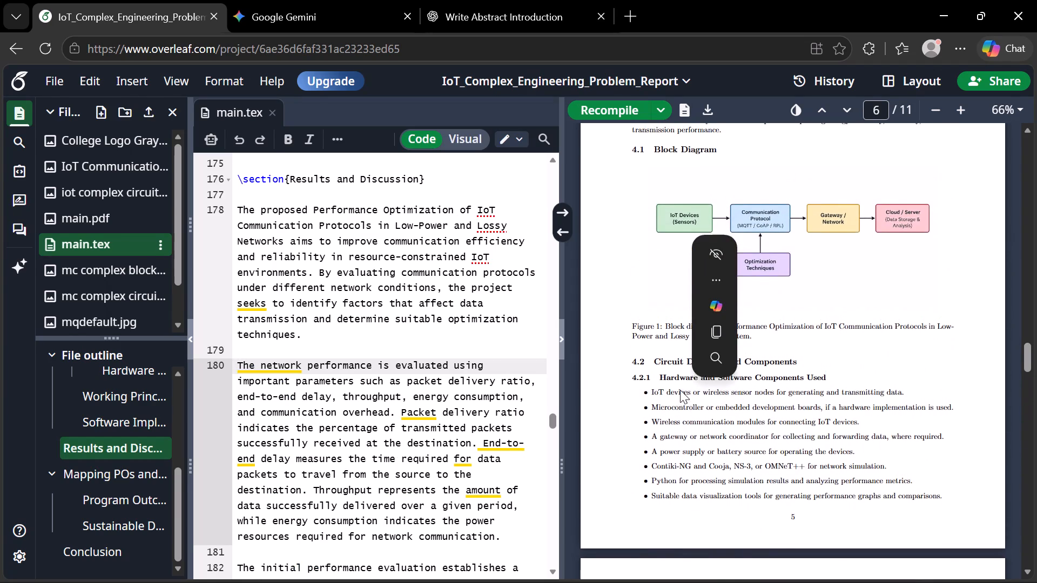
scroll(680, 390, up, 1)
click(704, 467)
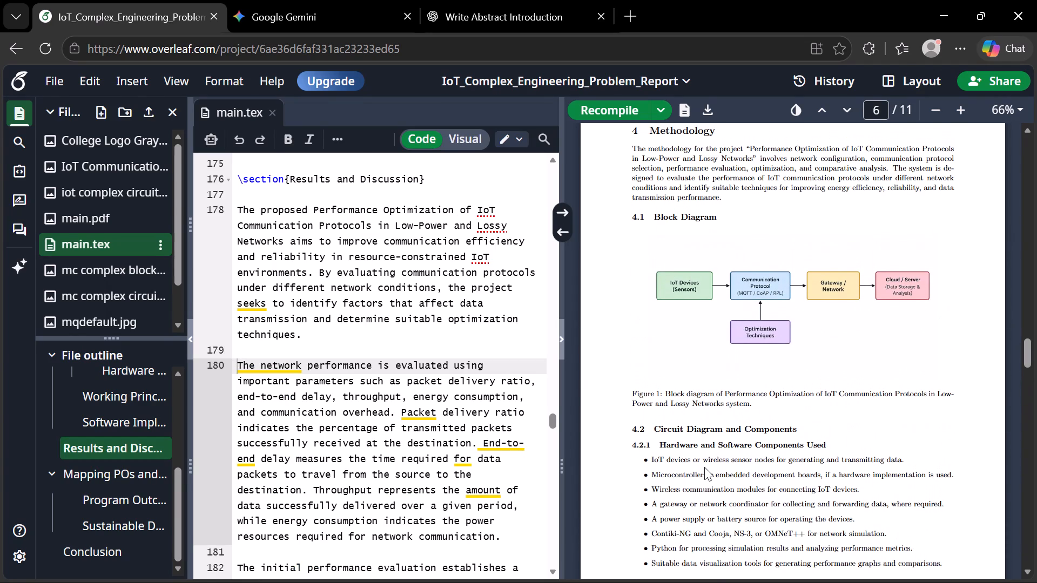
scroll(712, 270, up, 1)
double_click(699, 224)
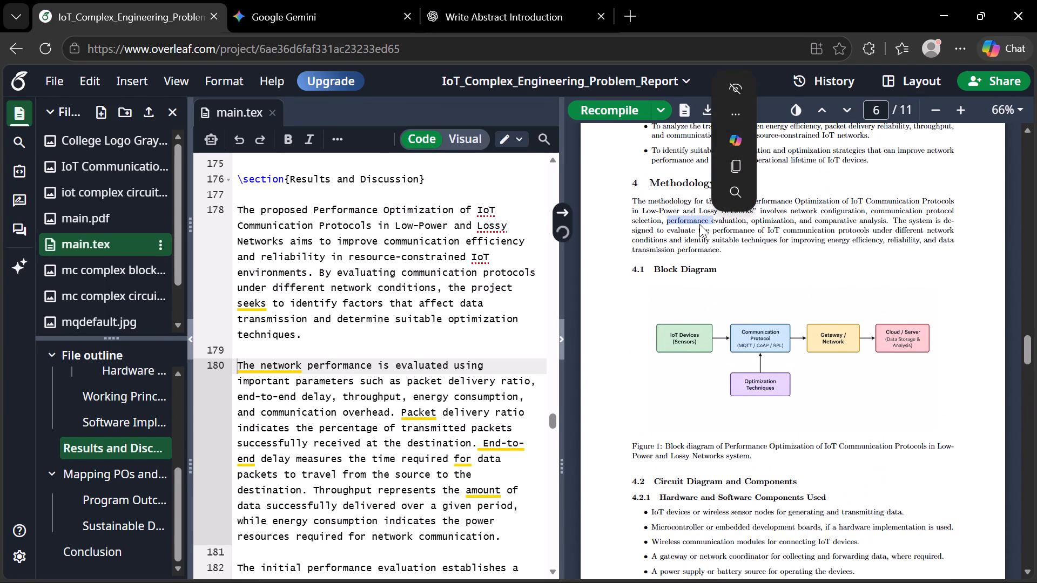
drag(239, 368, 345, 511)
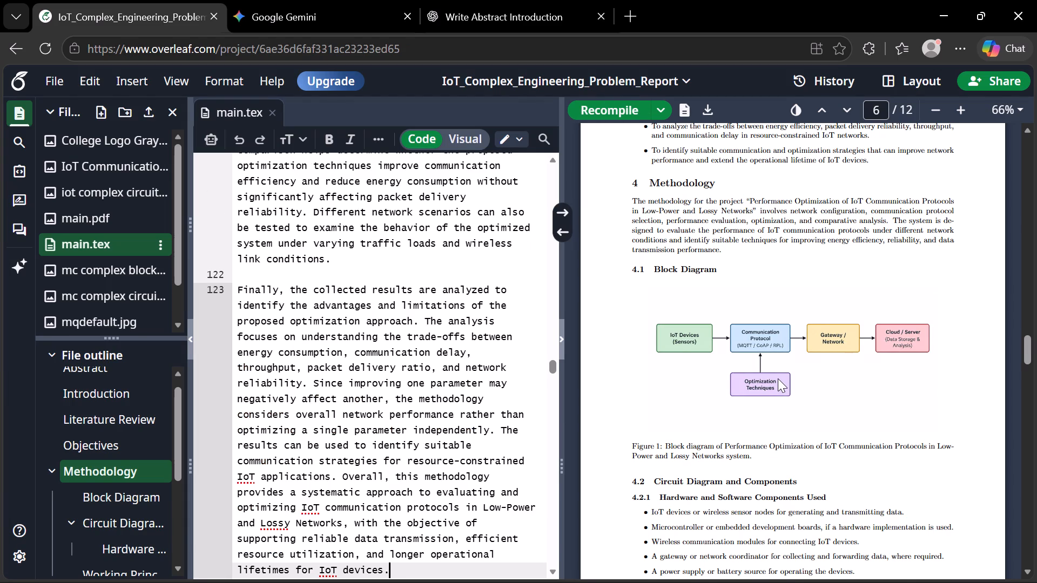
Delete the Methodology paragraphs beginning "After applying the optimization techniques" and "Finally, the collected results", and recompile.
scroll(378, 411, up, 3)
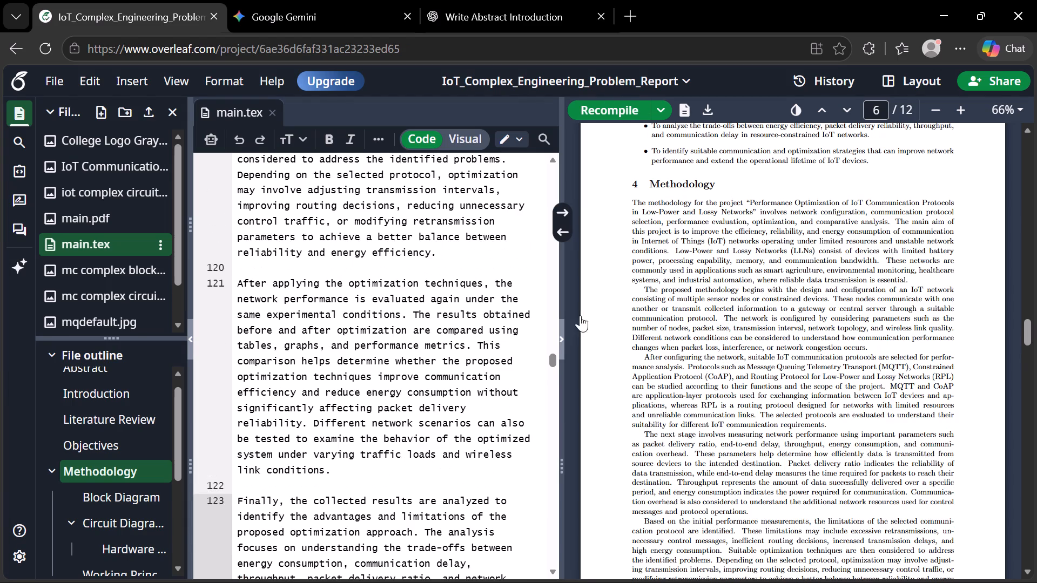
double_click(647, 361)
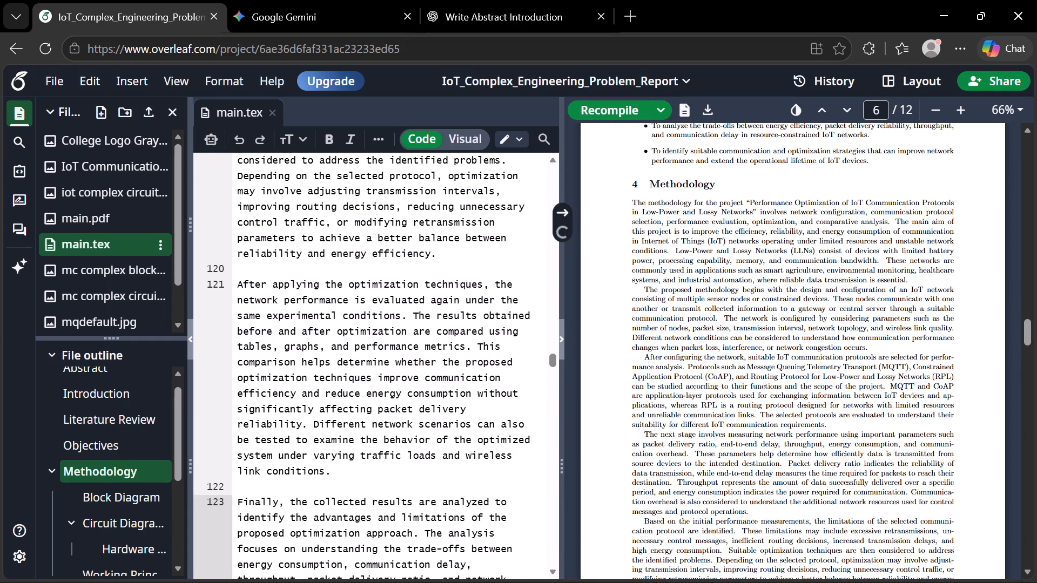
drag(233, 311, 412, 582)
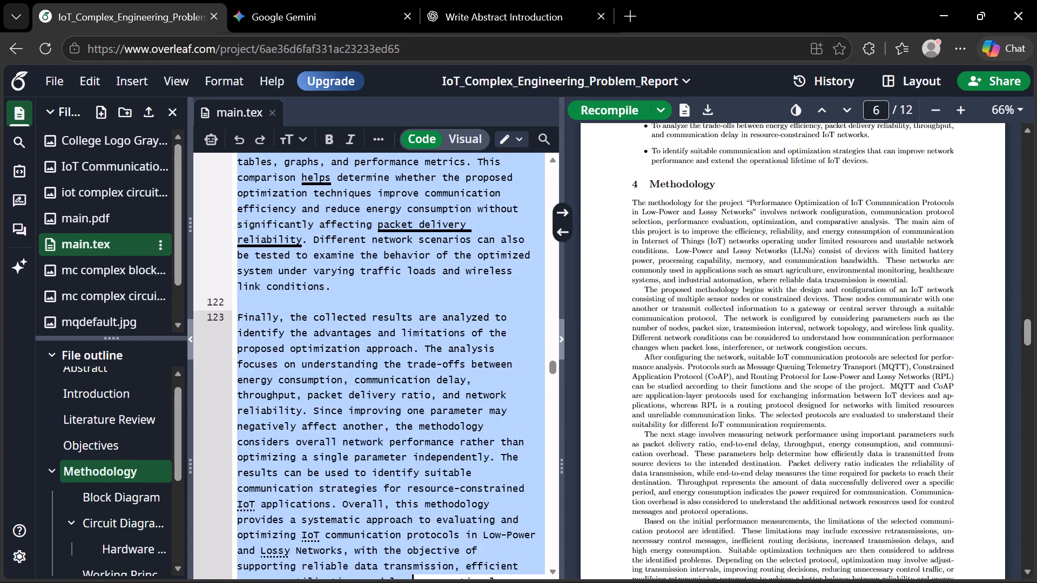
drag(412, 582, 441, 465)
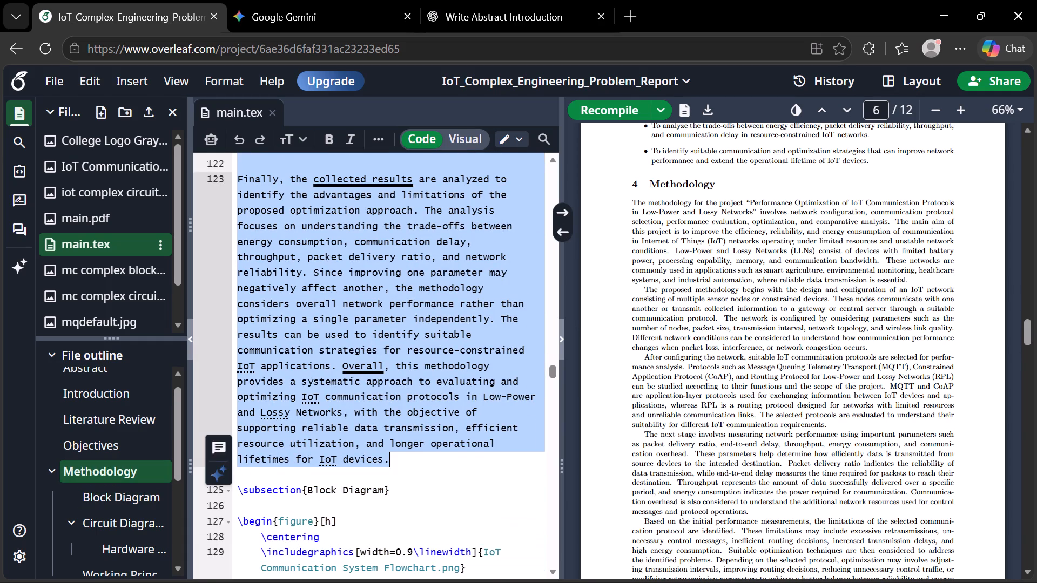
key(Delete)
key(ctrl+s)
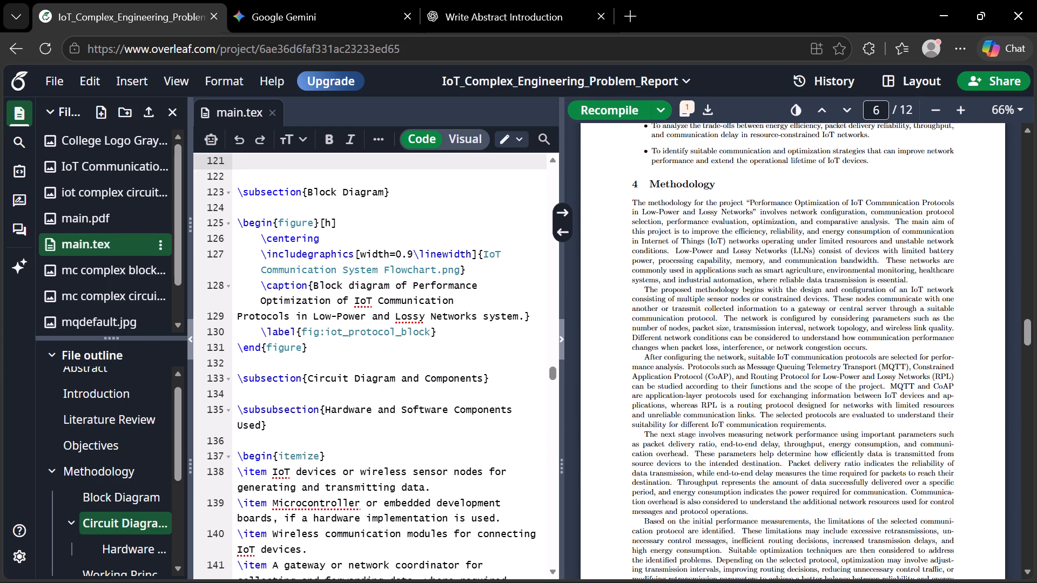
Delete the Methodology paragraphs beginning "After configuring the network", "The next stage involves" and "Based on the initial performance measurements", and recompile.
scroll(702, 348, down, 3)
scroll(702, 348, up, 2)
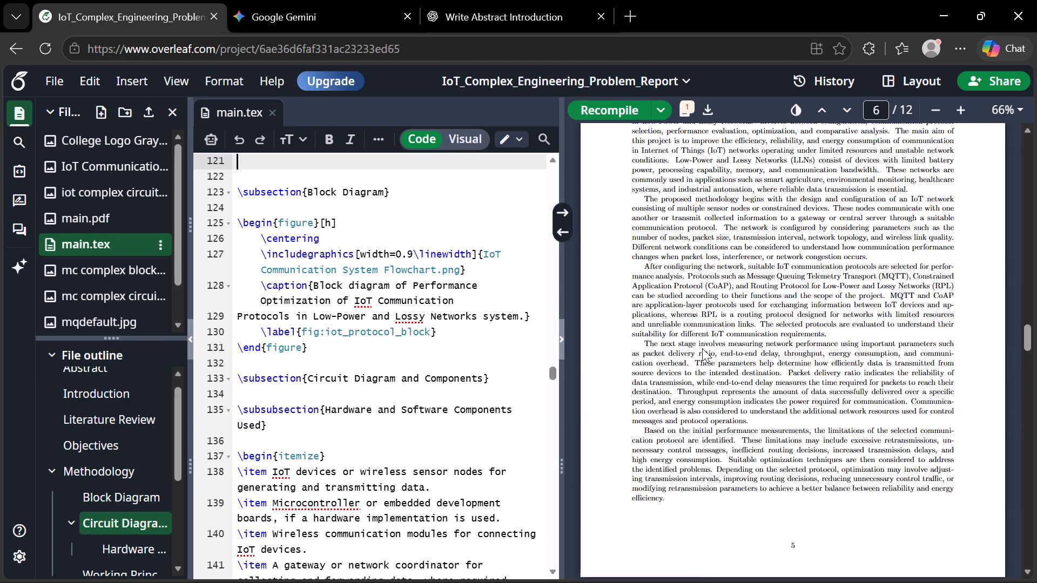
scroll(341, 209, up, 3)
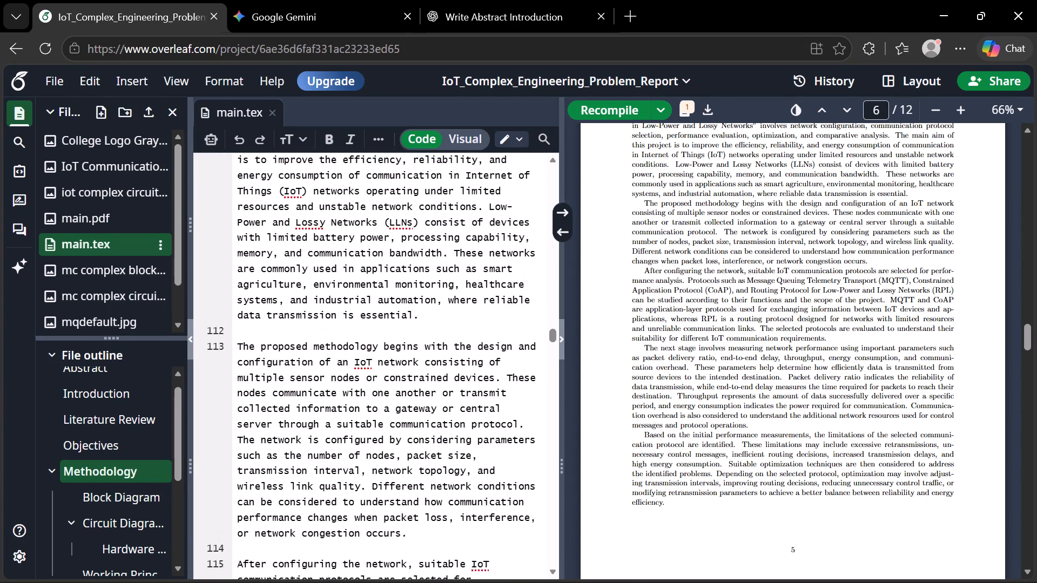
scroll(341, 209, up, 2)
scroll(341, 209, down, 5)
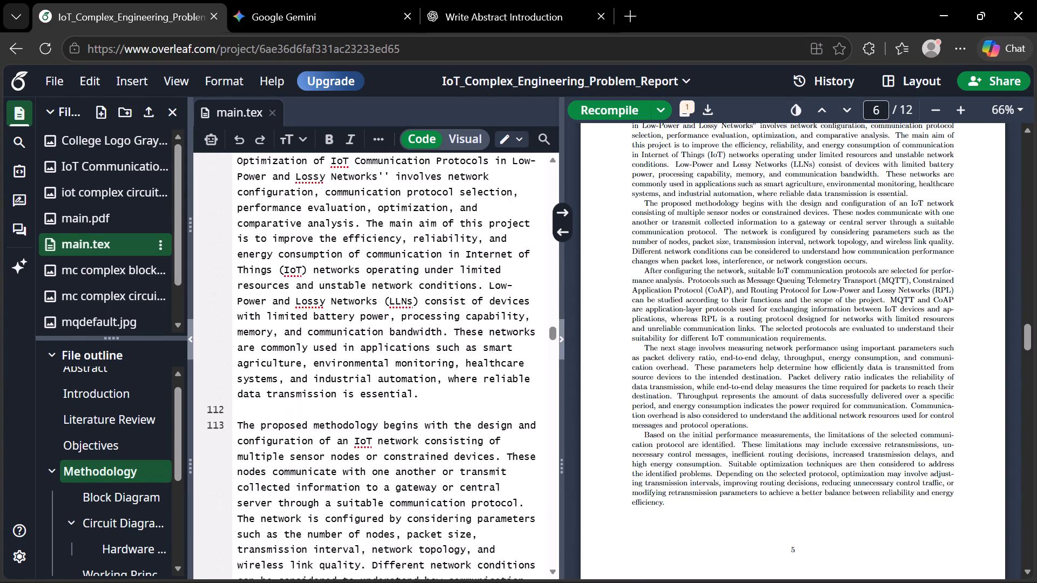
scroll(341, 209, down, 1)
click(238, 194)
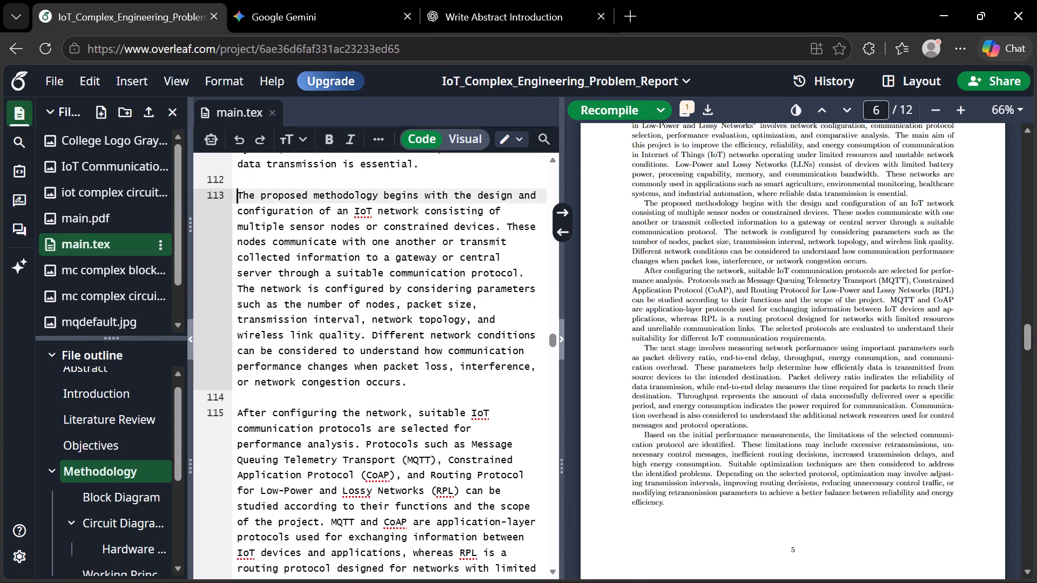
drag(238, 194, 239, 203)
click(239, 406)
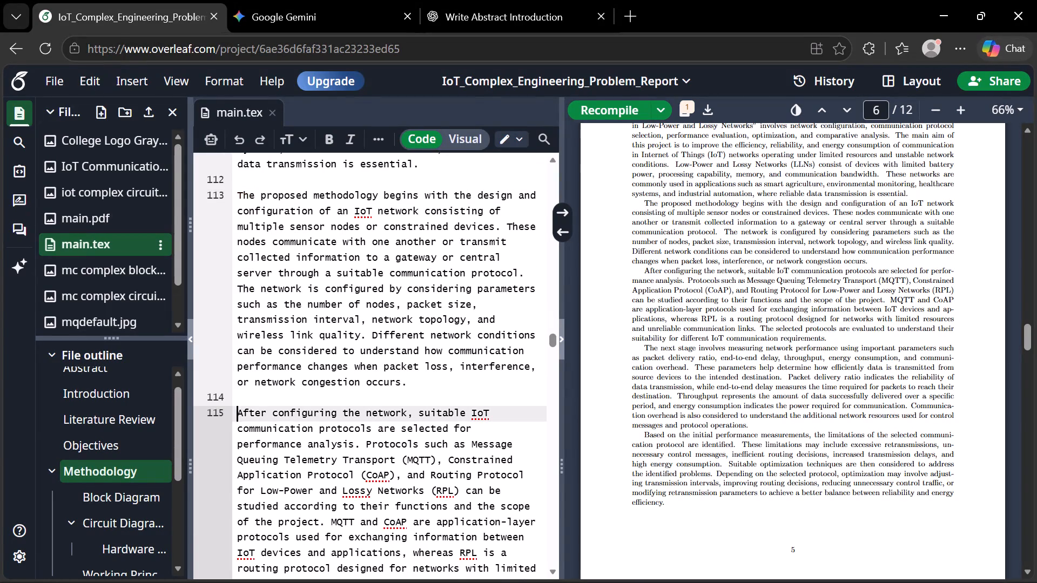
drag(239, 406, 299, 582)
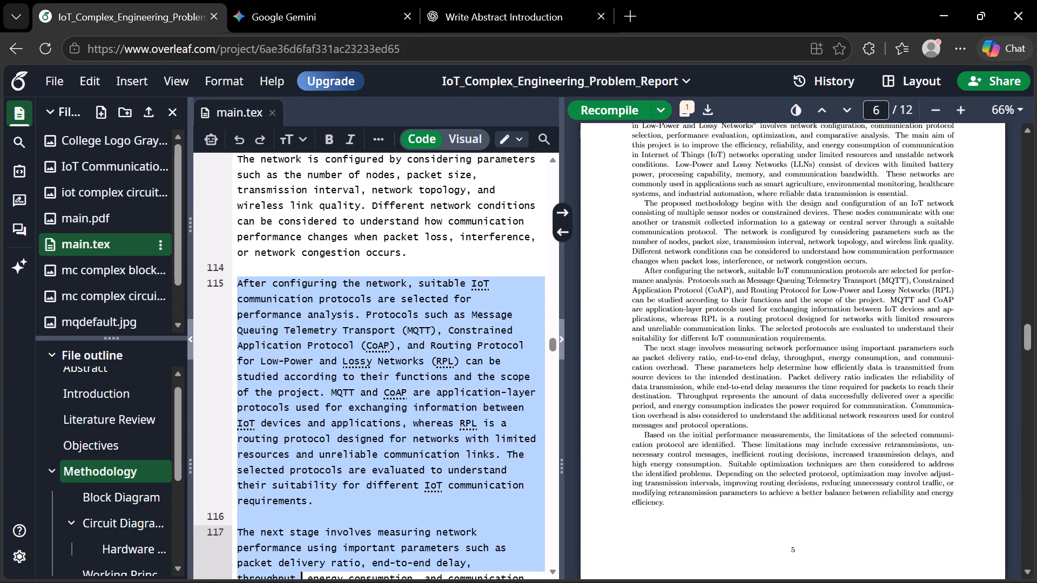
drag(299, 582, 314, 578)
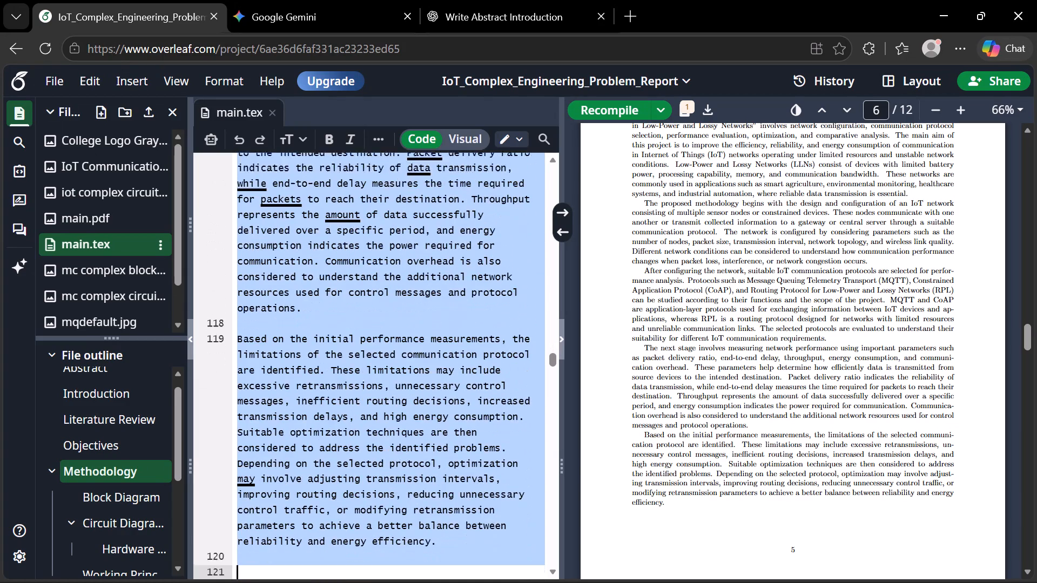
drag(314, 578, 397, 519)
key(Delete)
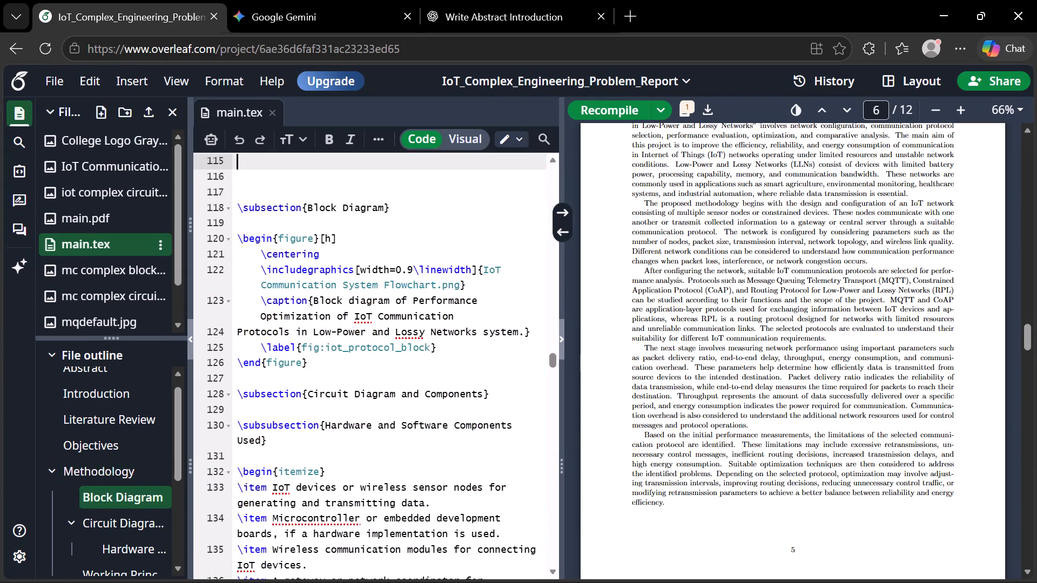
key(ctrl+s)
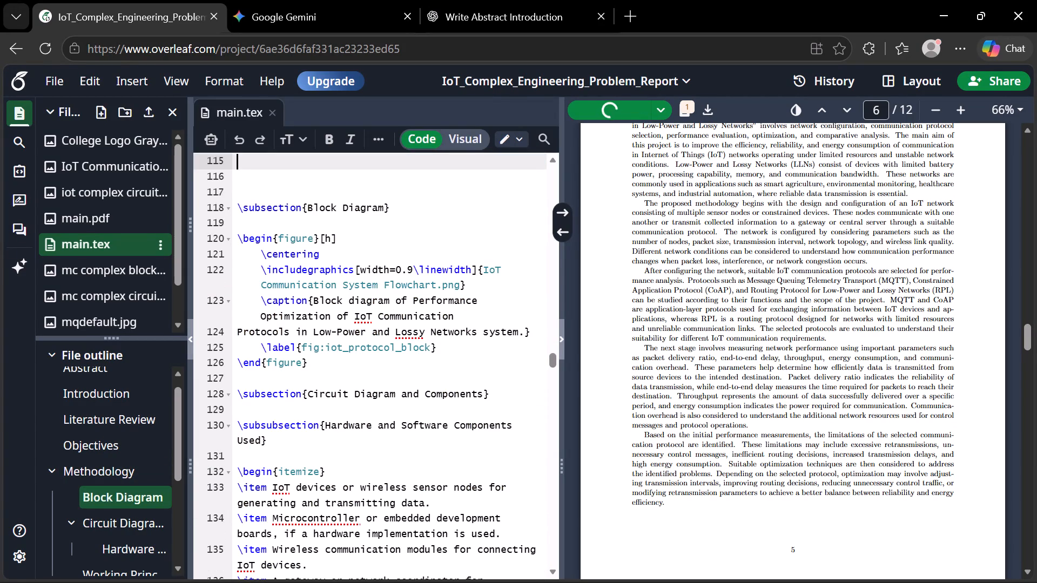
Examine the recompiled report preview from the Methodology section through the Program Outcomes mapping table for layout and spacing.
scroll(857, 361, up, 1)
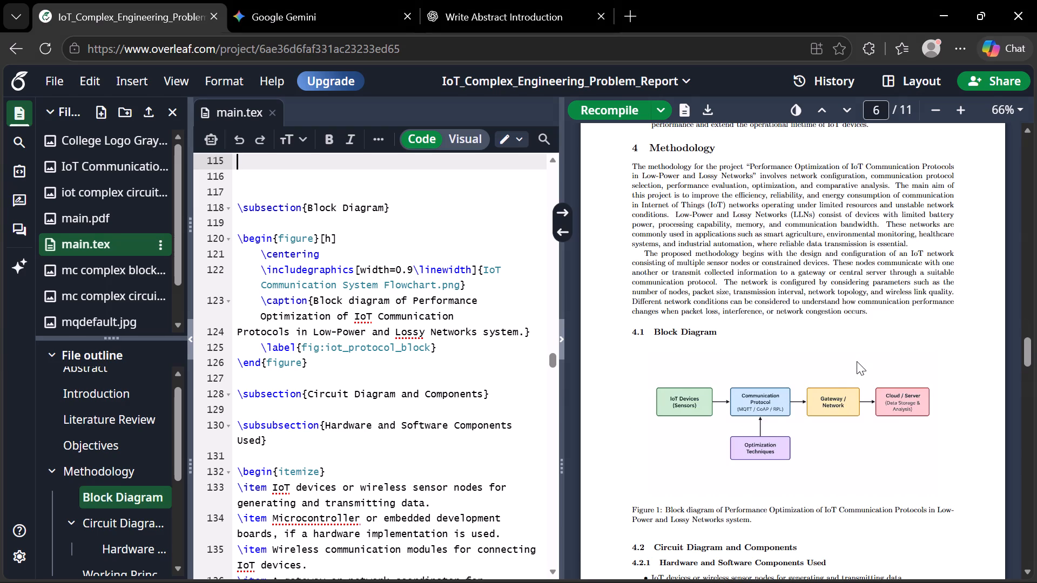
scroll(739, 336, down, 6)
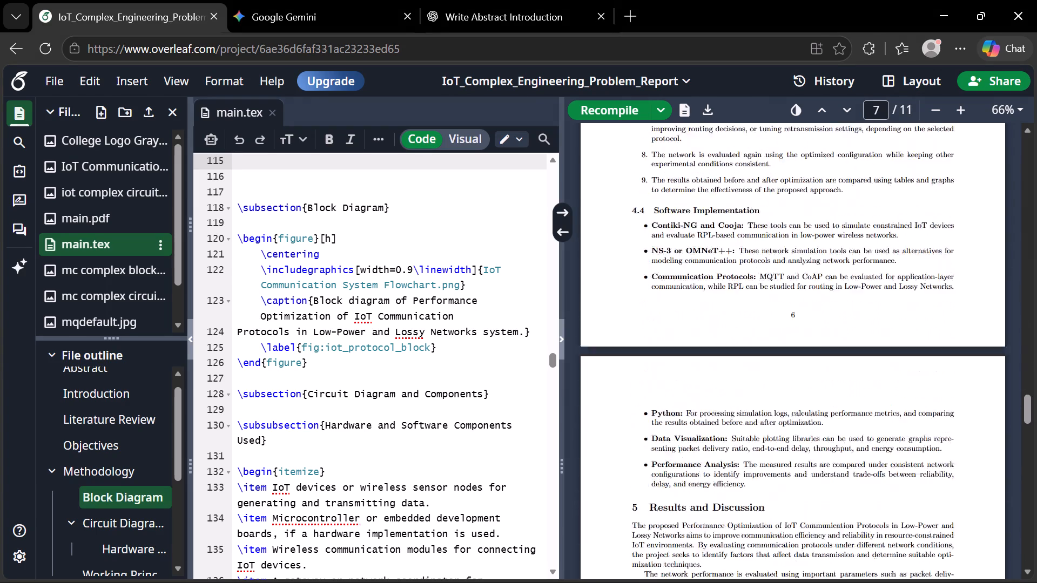
scroll(739, 336, down, 3)
scroll(739, 336, up, 2)
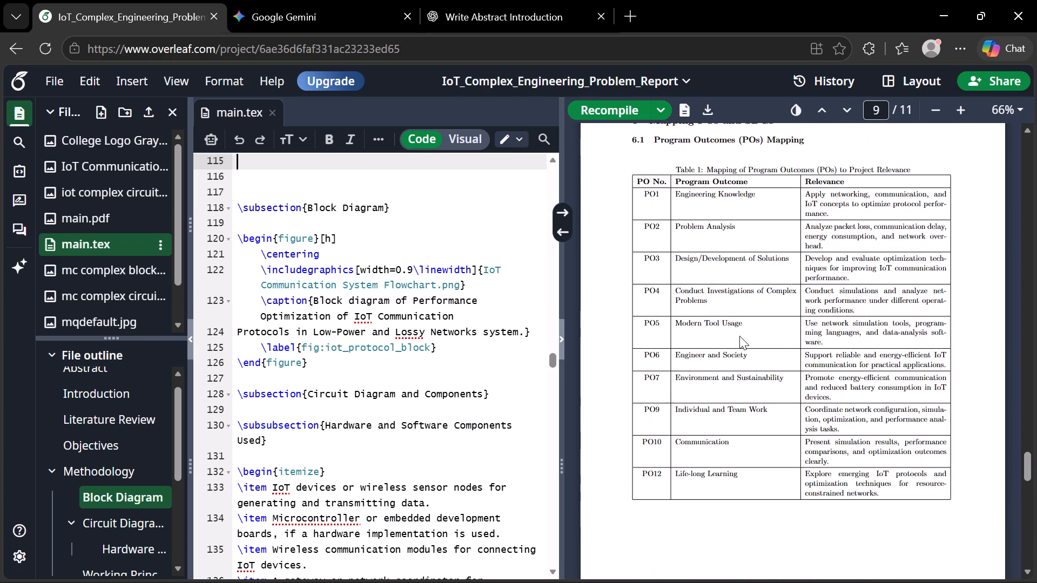
scroll(739, 336, up, 5)
scroll(739, 336, down, 2)
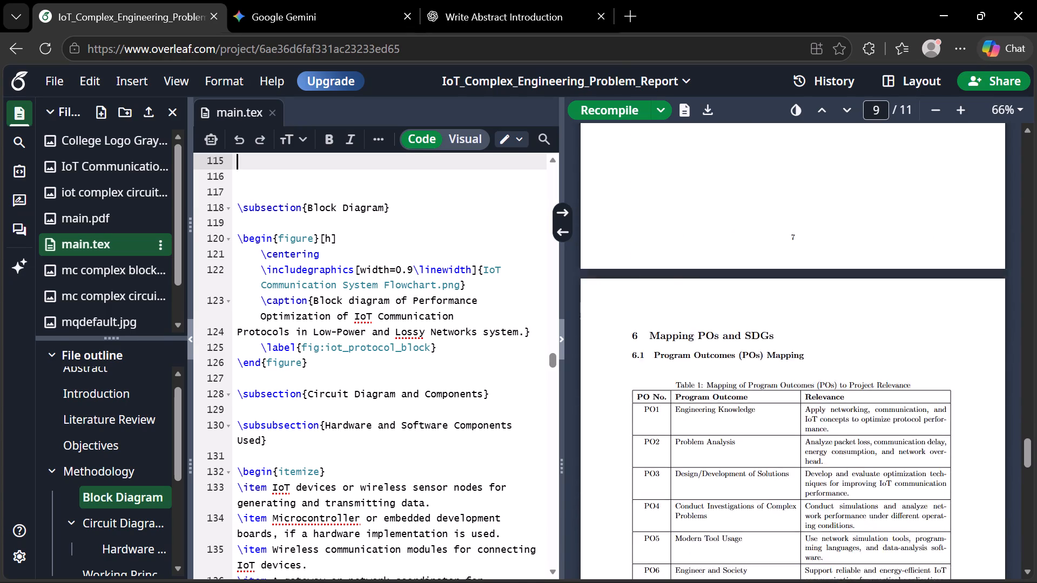
scroll(739, 336, down, 1)
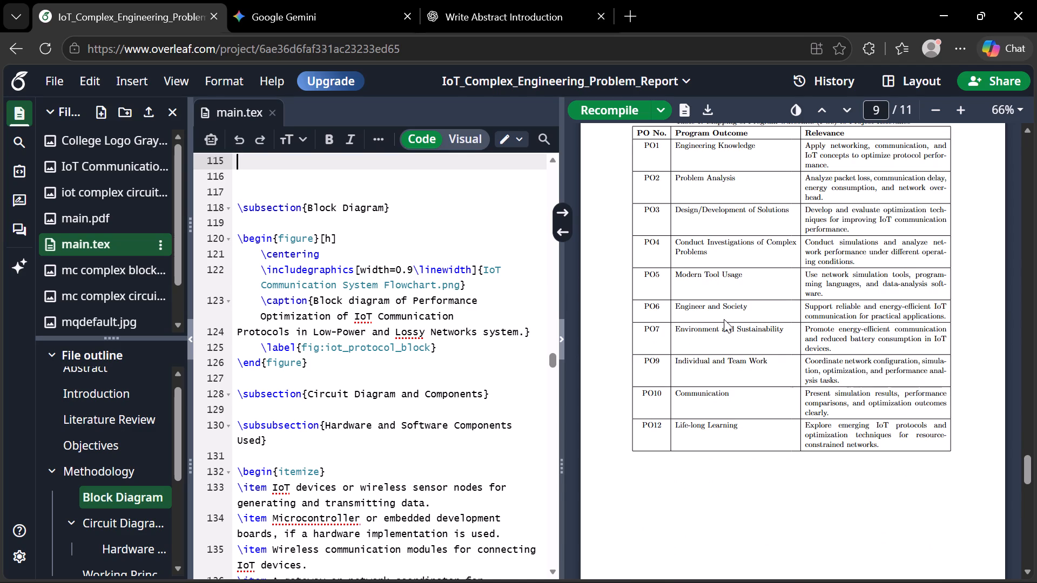
Review the whole compiled report from the cover page through the contents, body sections and conclusion to the Bibliography.
scroll(708, 298, up, 10)
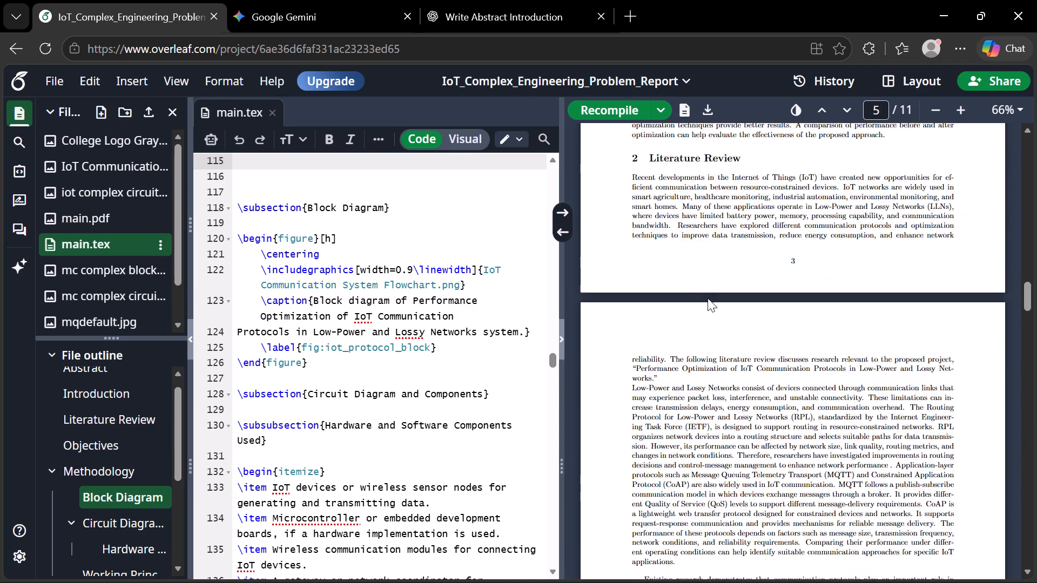
scroll(708, 298, up, 3)
scroll(708, 298, down, 2)
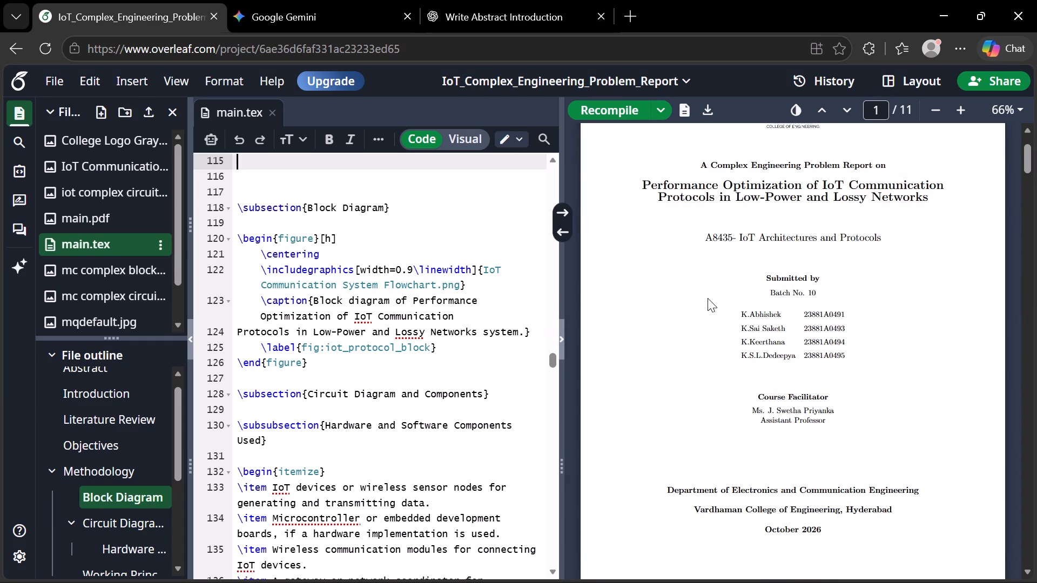
scroll(708, 298, down, 4)
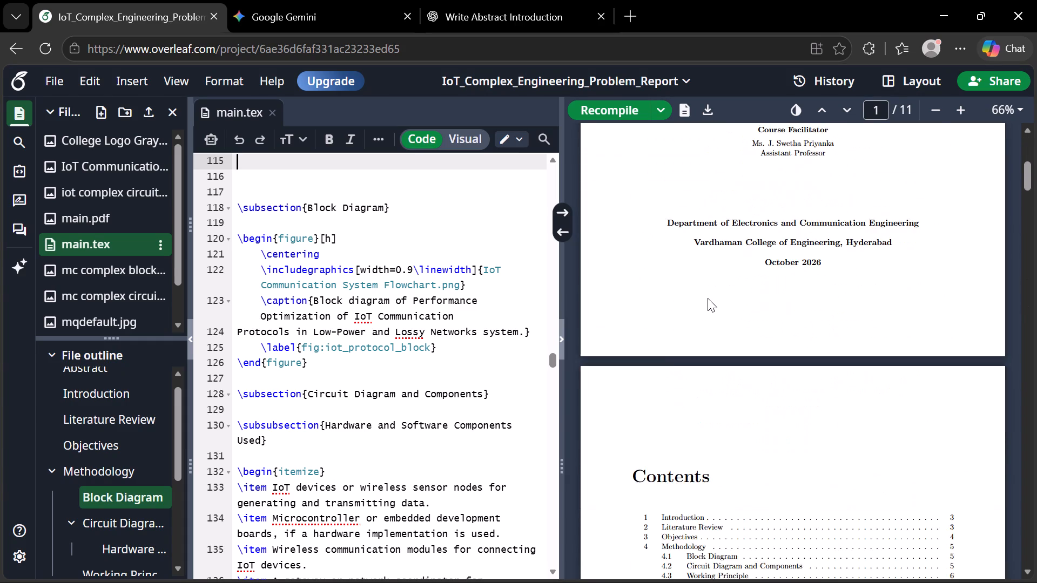
scroll(708, 298, down, 7)
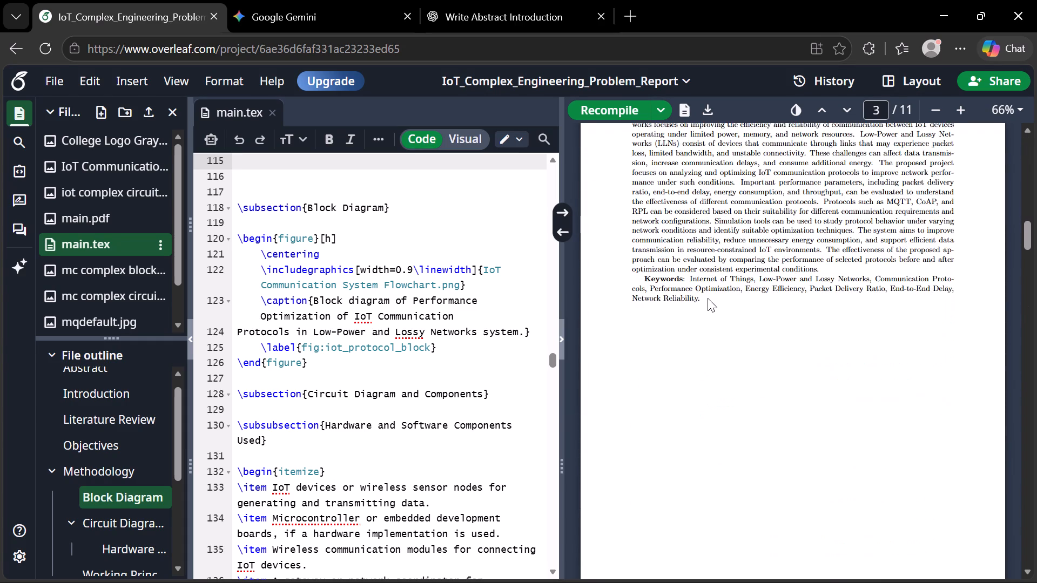
scroll(708, 298, down, 3)
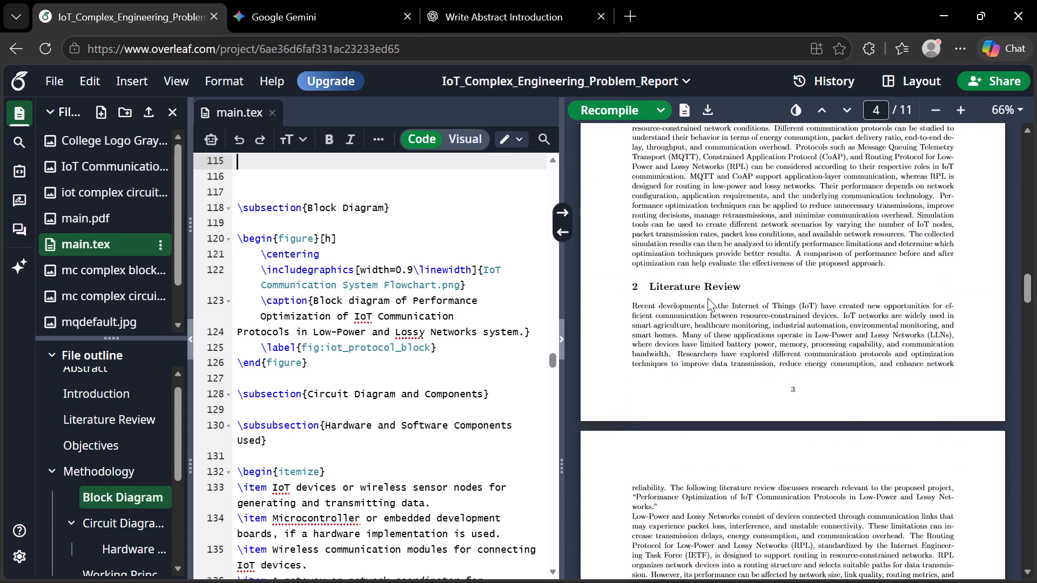
scroll(708, 298, down, 4)
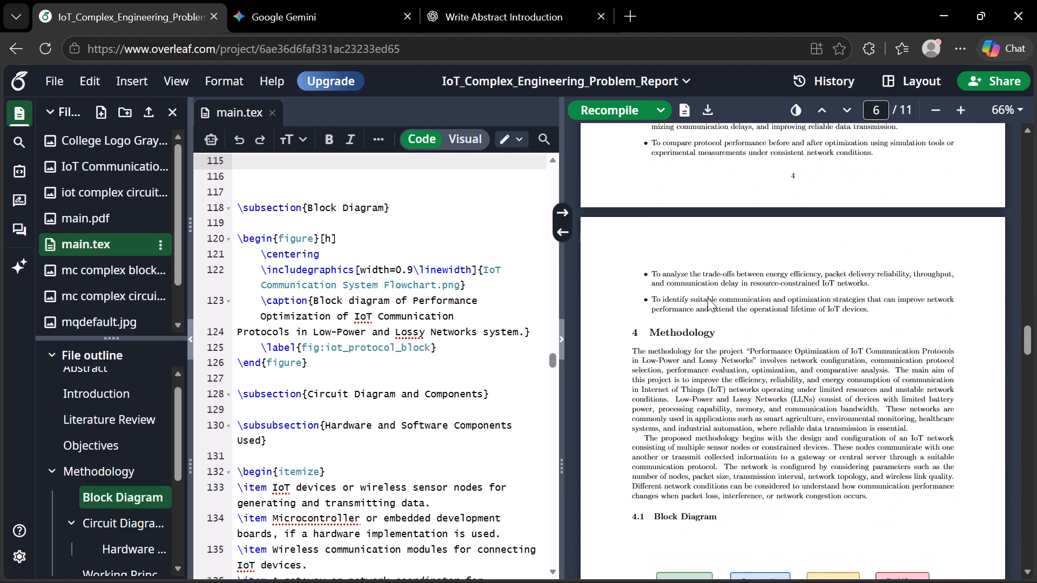
scroll(708, 298, down, 2)
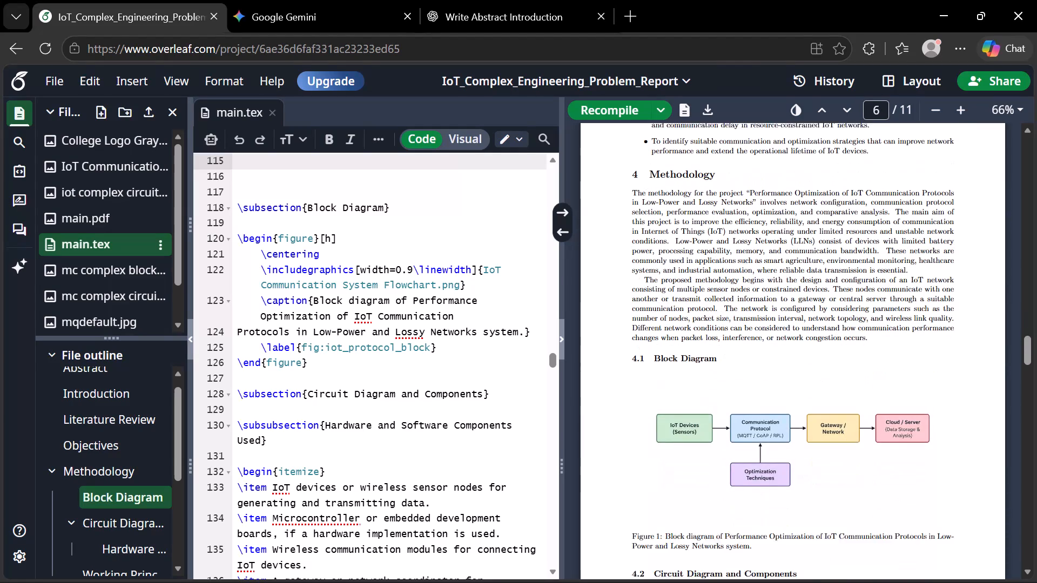
scroll(708, 298, down, 5)
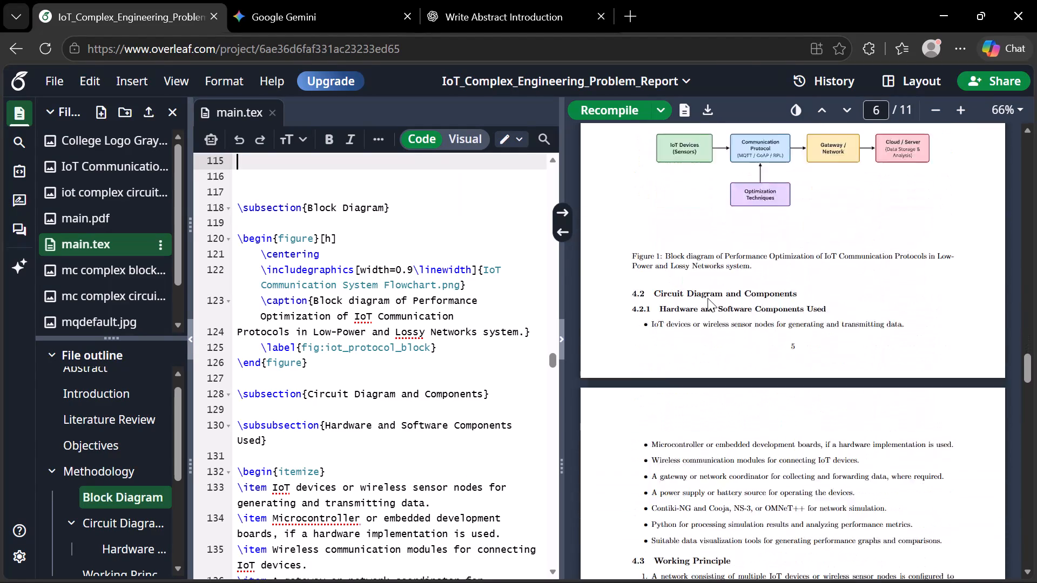
scroll(708, 298, down, 6)
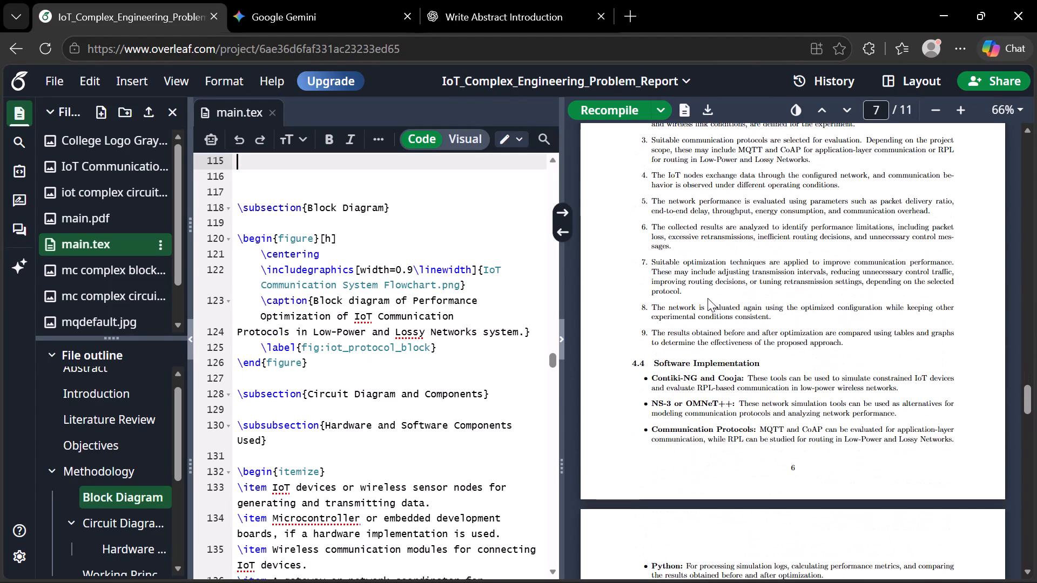
scroll(708, 298, down, 5)
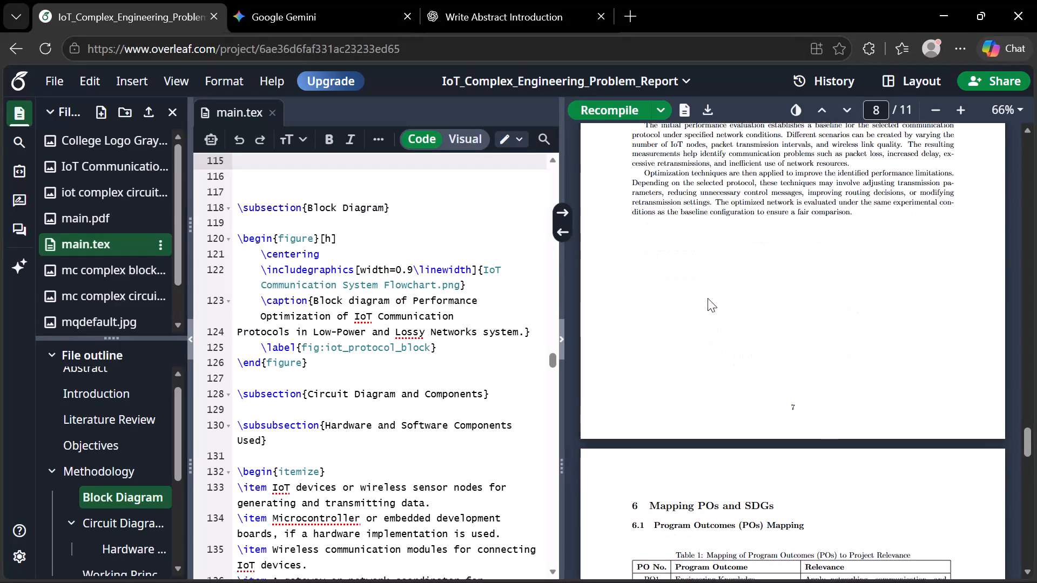
scroll(708, 298, down, 5)
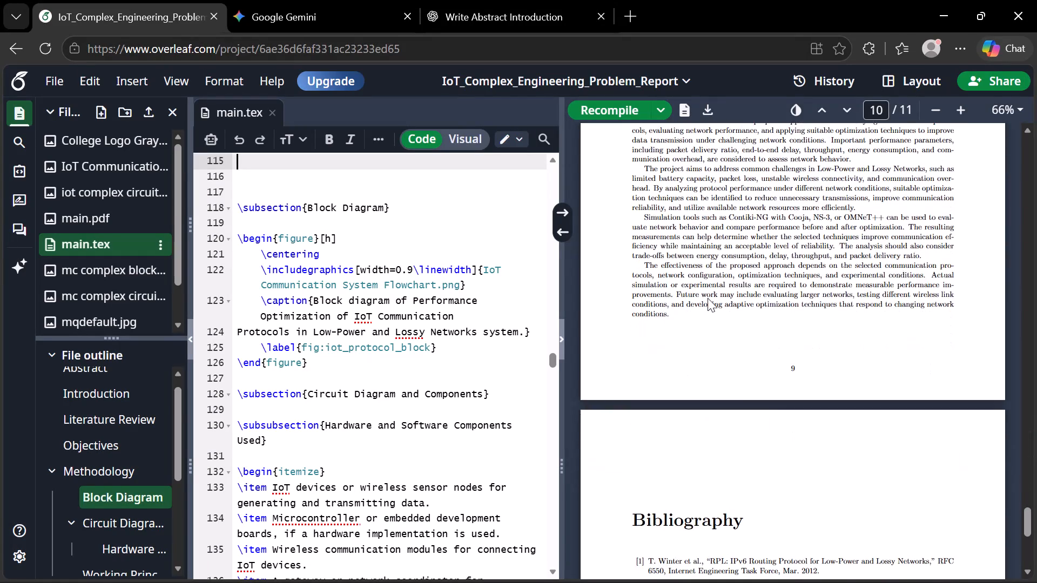
scroll(708, 298, down, 2)
Download the compiled report as a PDF.
click(705, 117)
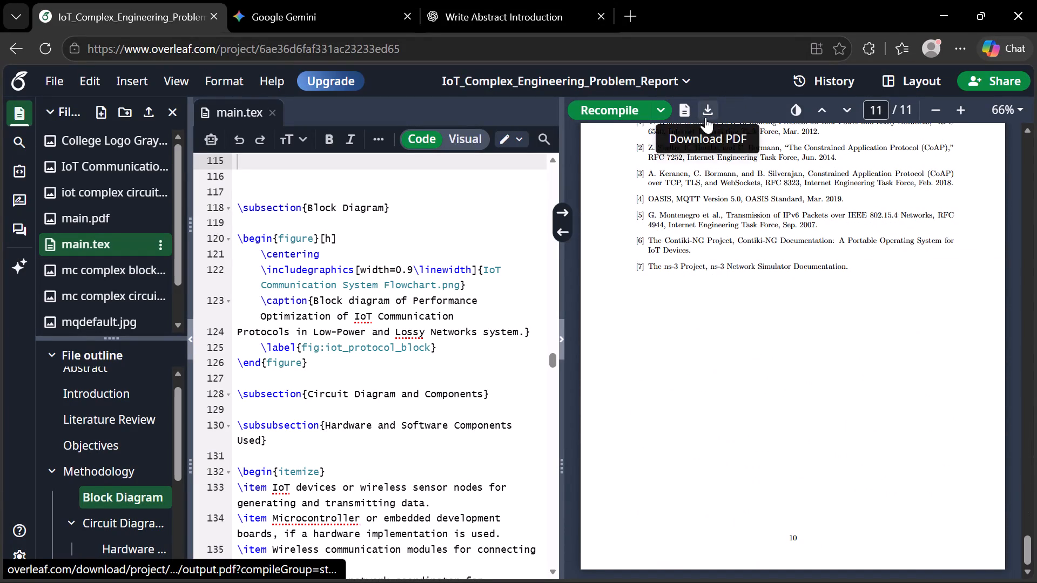
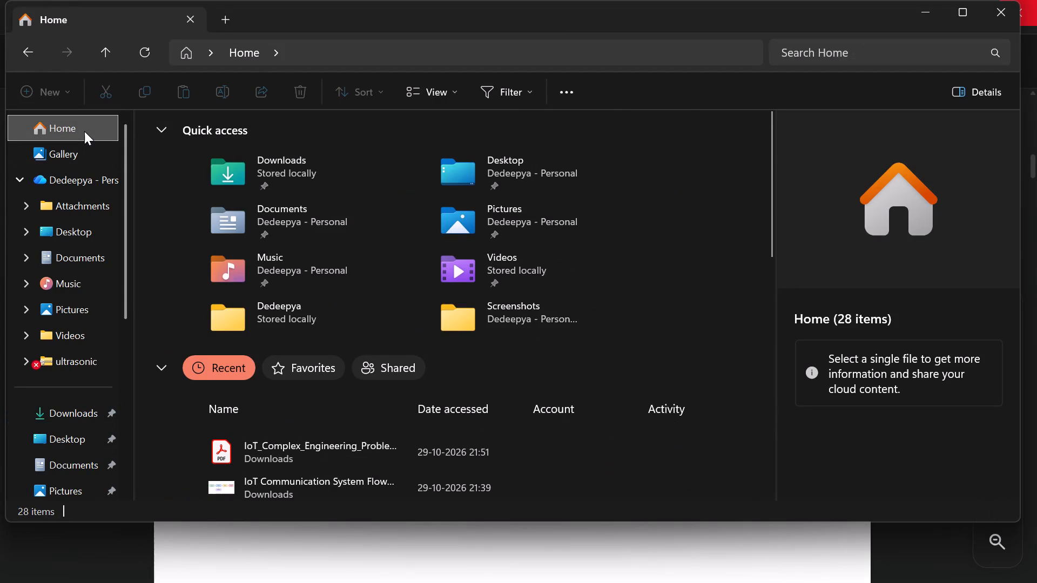
Look through the recent files in Home and the contents of the Documents folder for the IoT report files.
scroll(419, 404, down, 1)
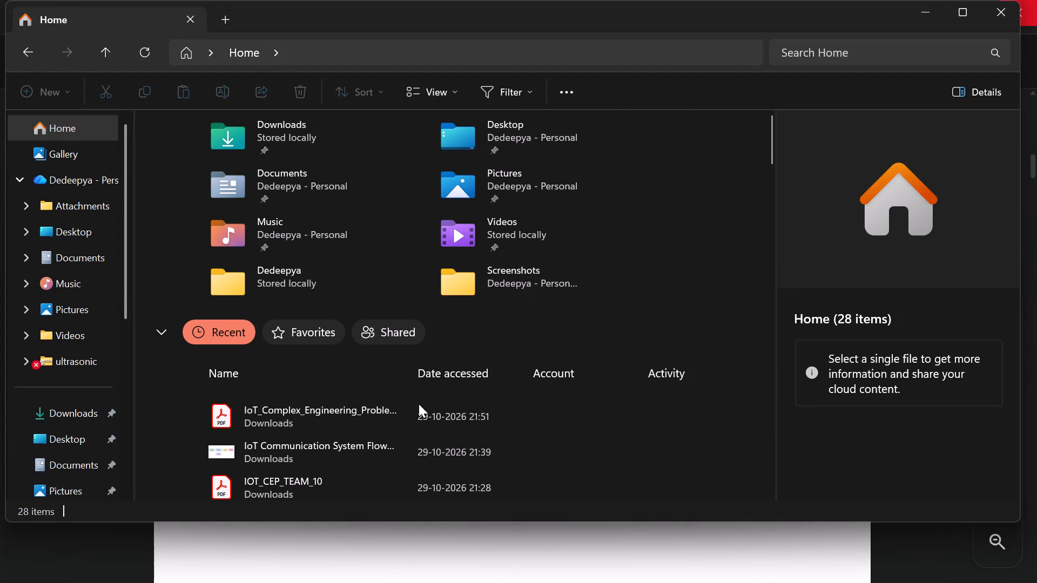
scroll(419, 404, down, 1)
scroll(261, 405, down, 1)
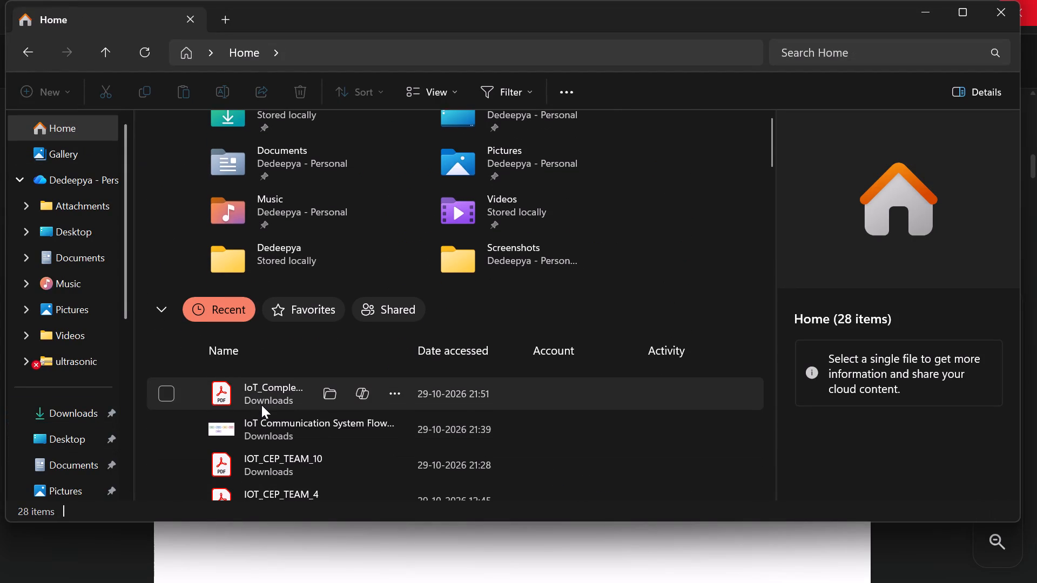
scroll(261, 405, down, 1)
click(65, 459)
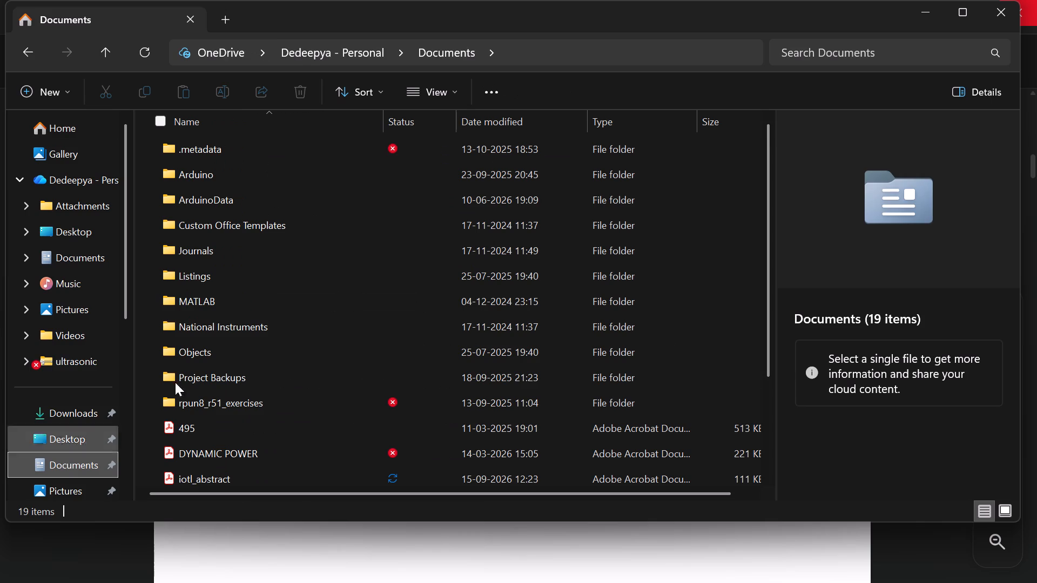
scroll(280, 363, down, 3)
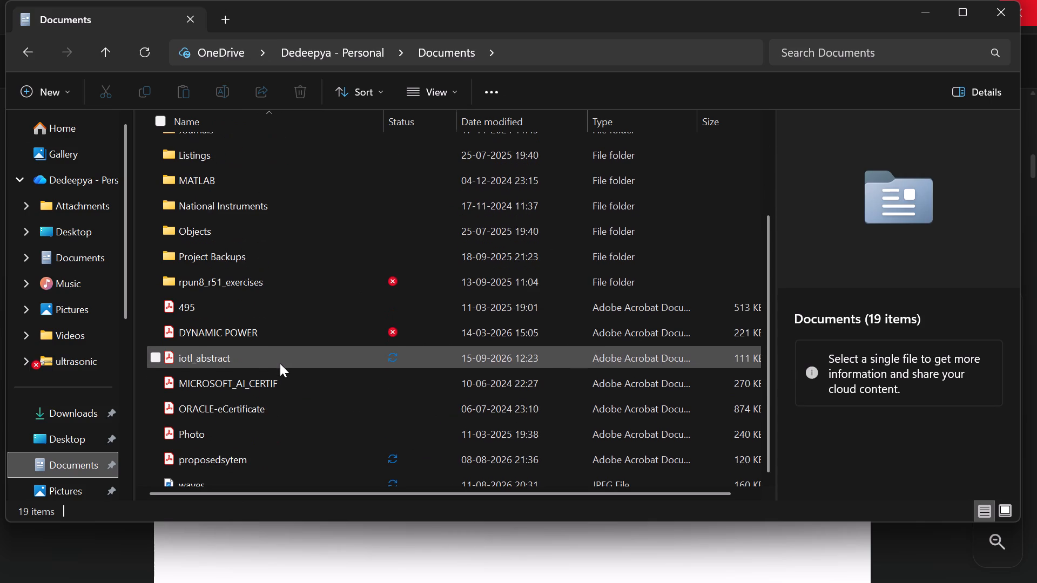
scroll(280, 363, down, 2)
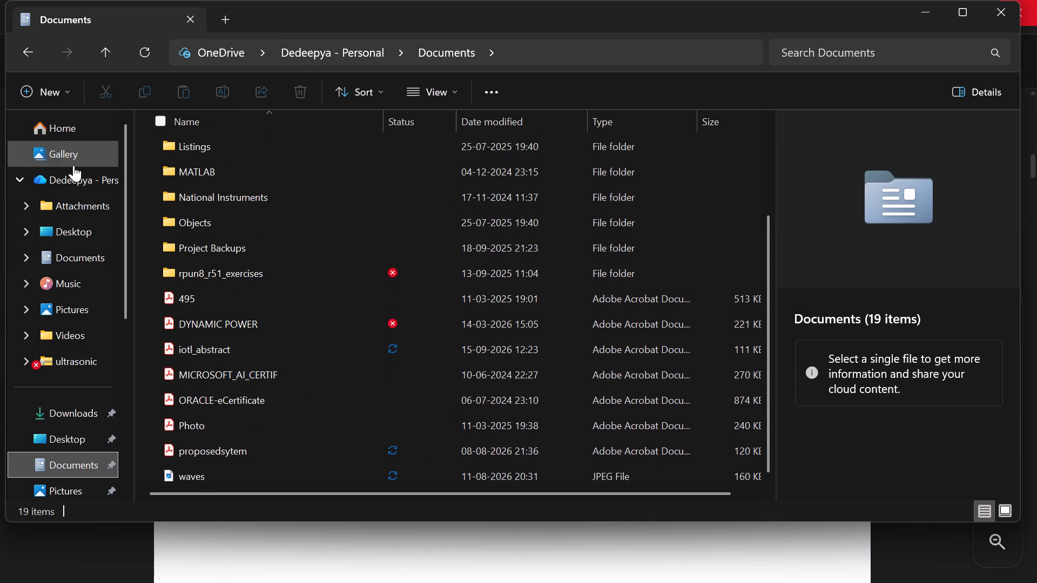
click(70, 135)
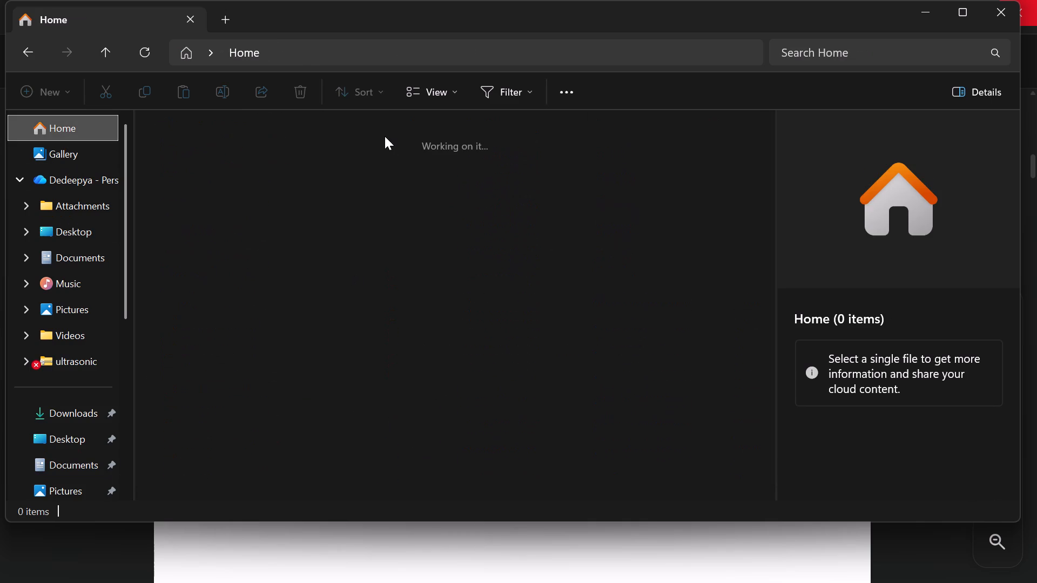
scroll(368, 239, down, 1)
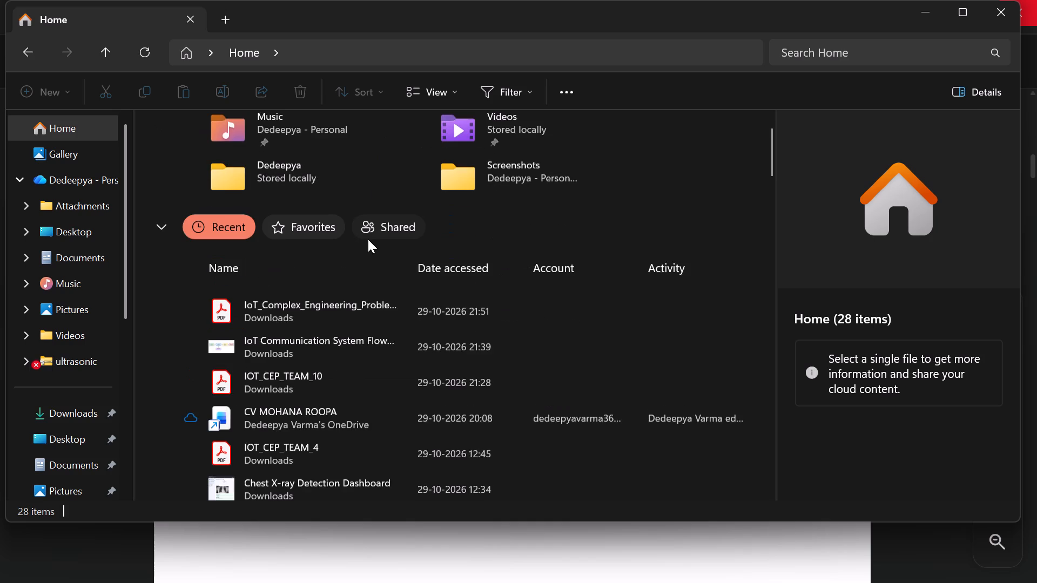
scroll(368, 239, down, 1)
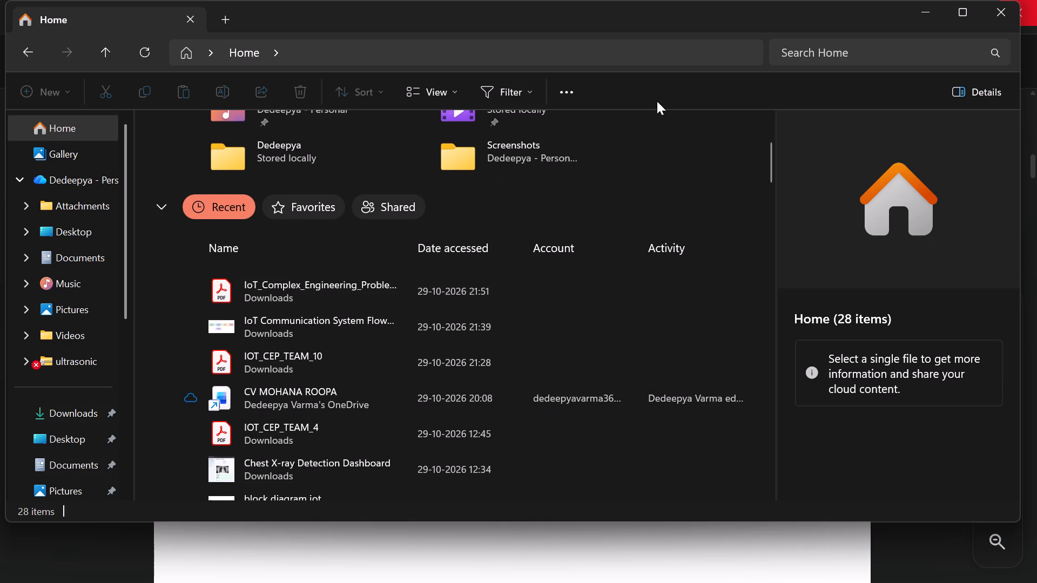
Search Home for "complex" and open the main PDF inside the zipped IoT_Complex_Engineering_Problem_Report folder.
click(845, 44)
text(complex)
key(Return)
key(Return)
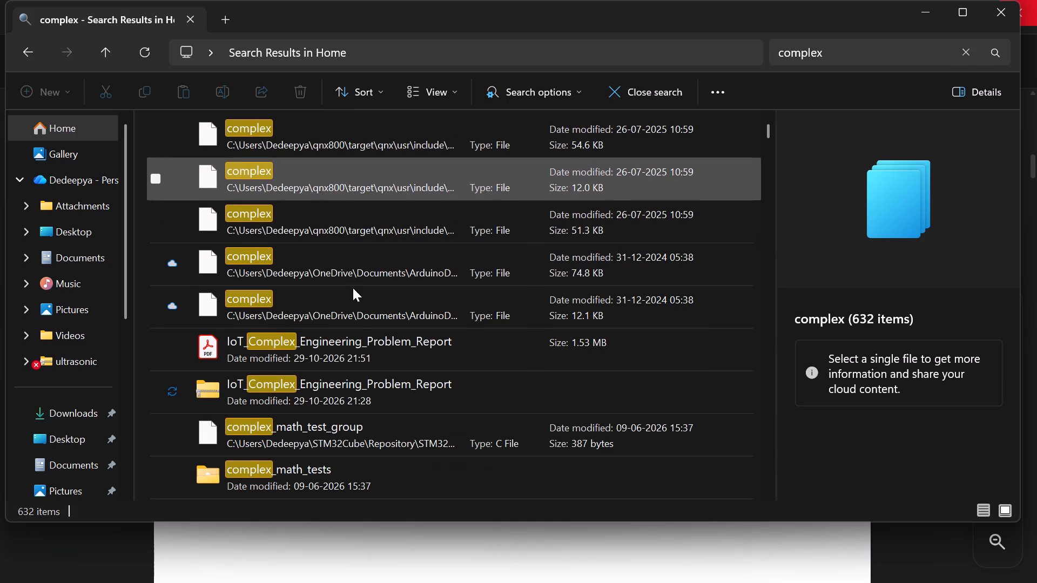
double_click(338, 386)
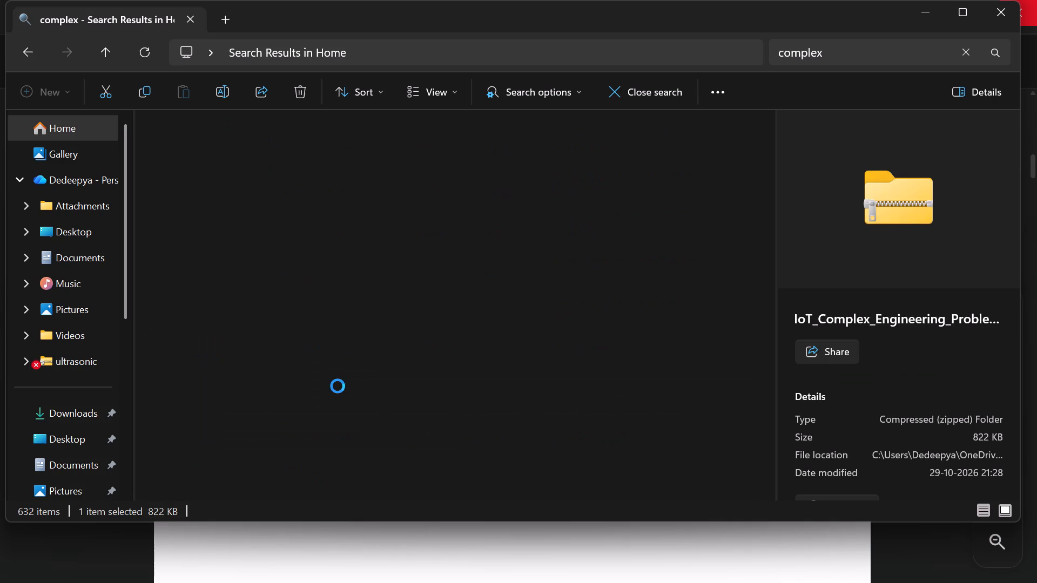
triple_click(264, 215)
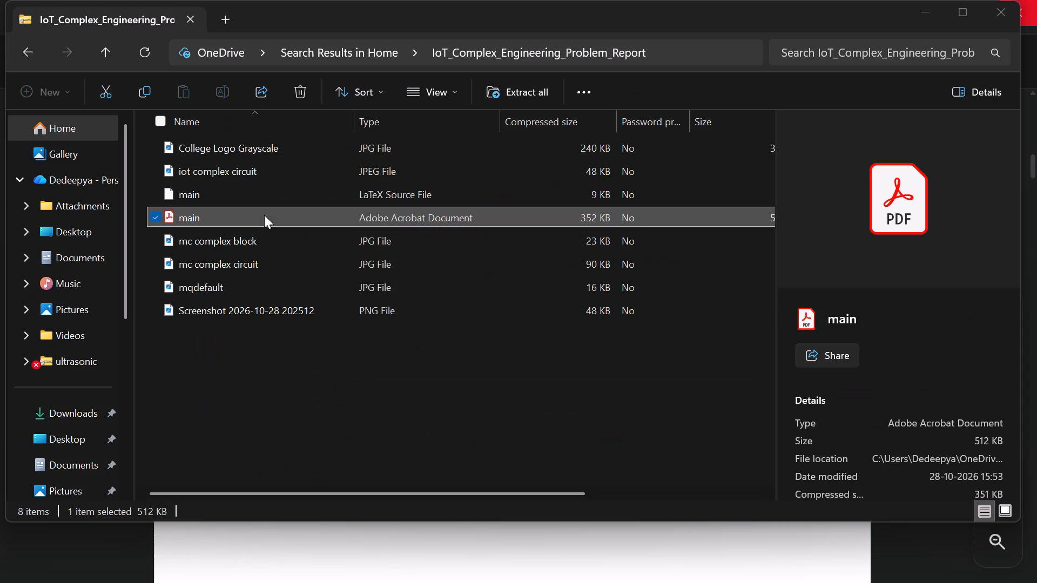
Skim main.pdf from its cover page past the Conclusion, close it, and return to the Overleaf project.
click(204, 86)
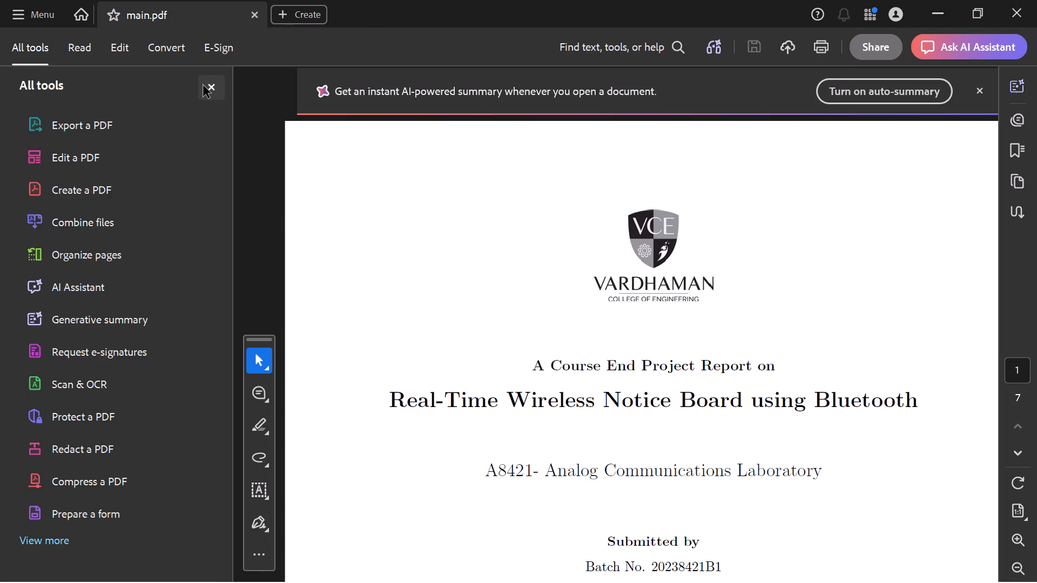
scroll(414, 310, down, 3)
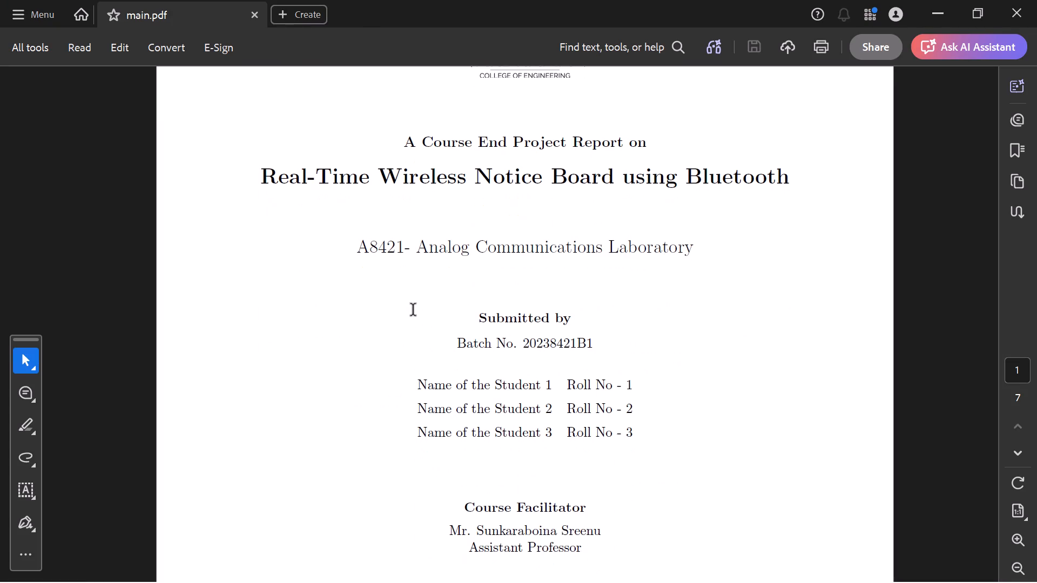
scroll(414, 310, down, 7)
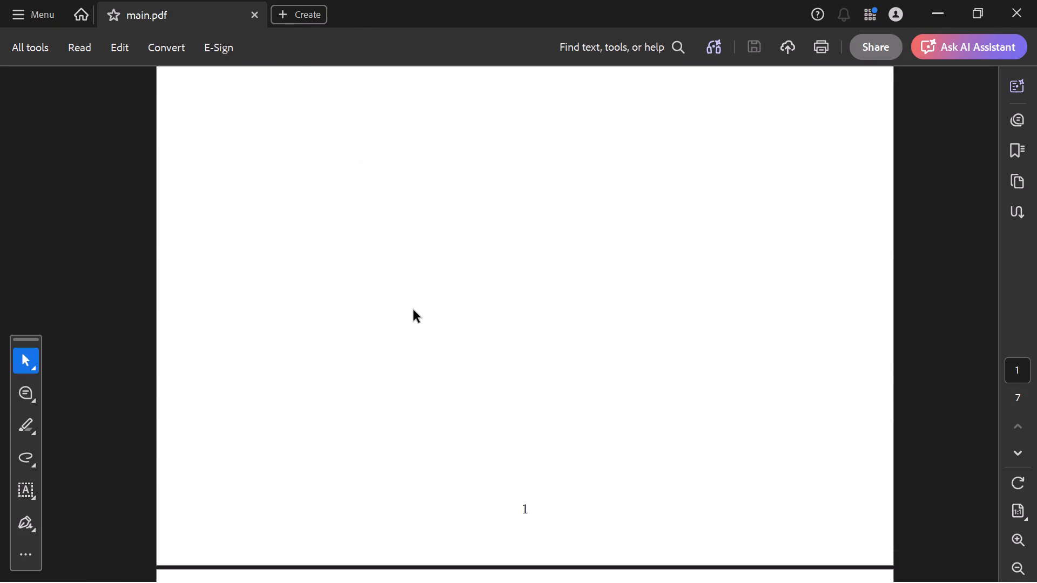
scroll(414, 310, down, 7)
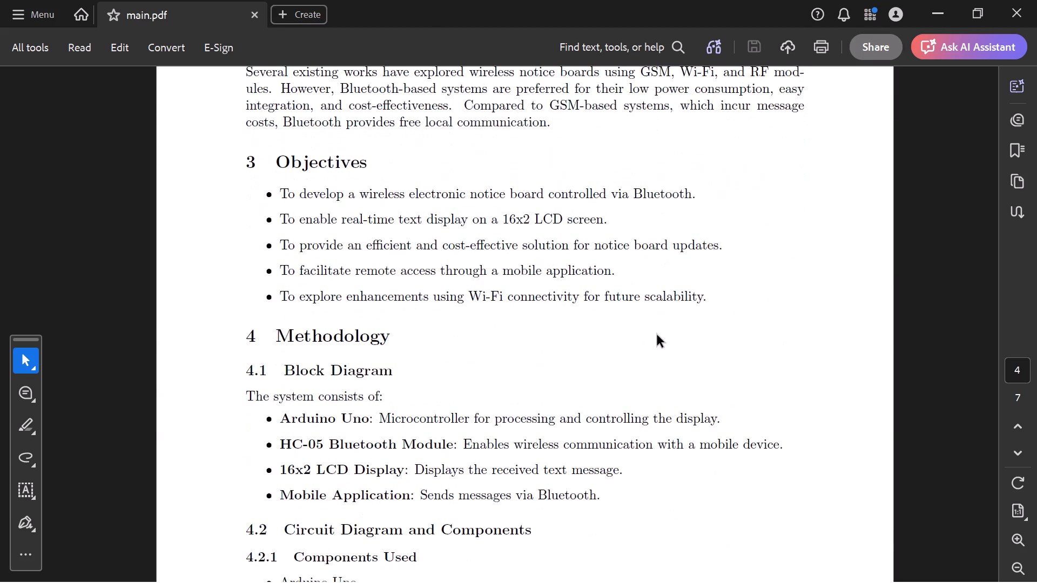
scroll(657, 335, down, 13)
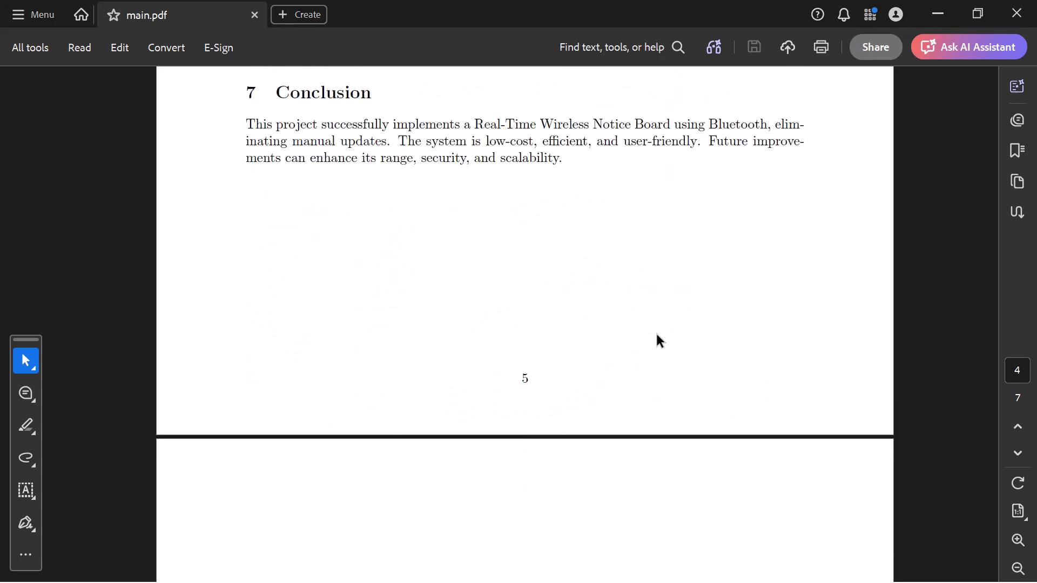
scroll(657, 335, down, 3)
click(1032, 0)
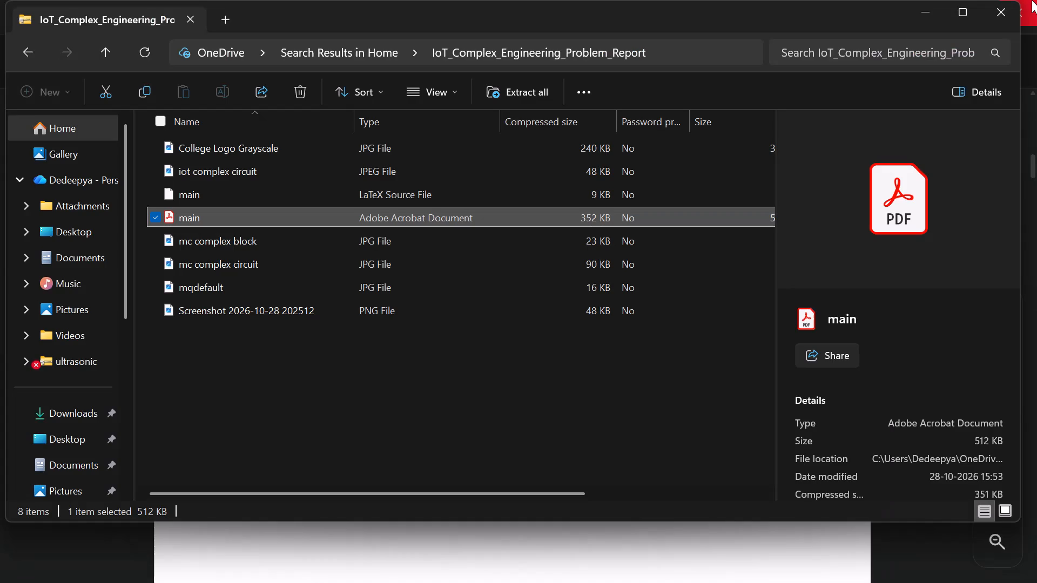
click(554, 562)
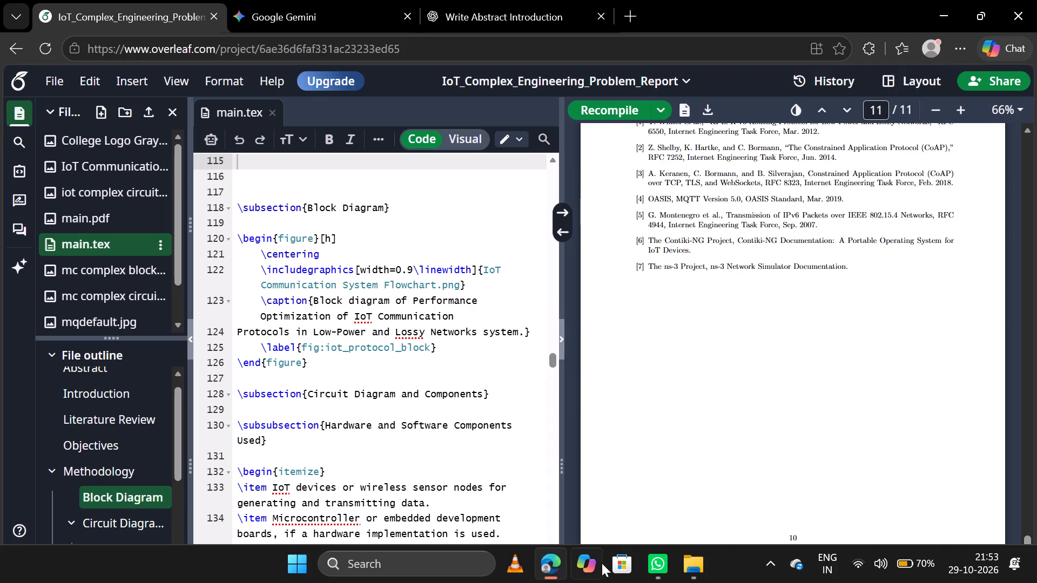
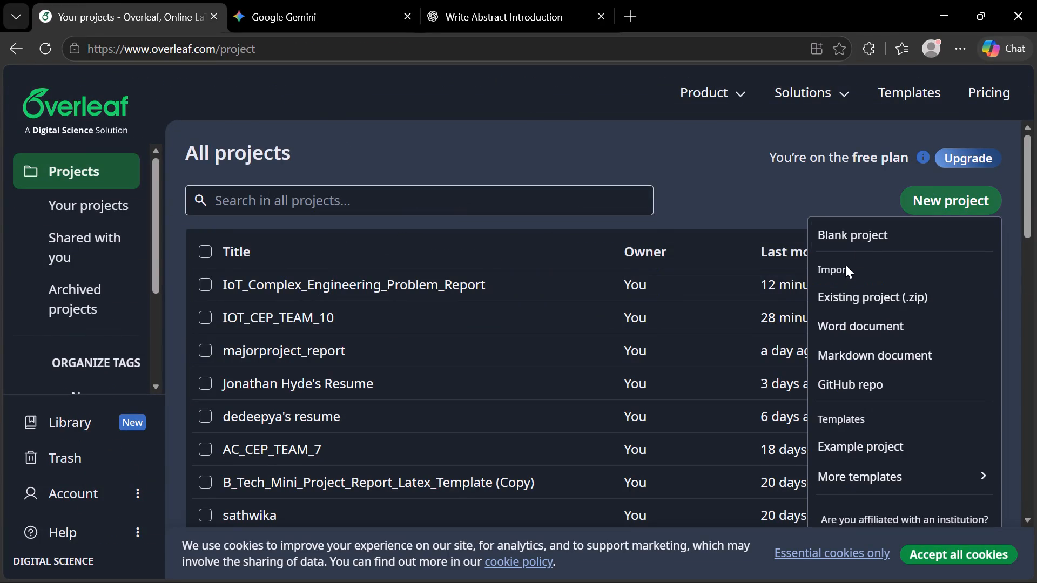
Import the zipped IoT_Complex_Engineering_Problem_Report as an existing project, searching for "complex" in Downloads and Home to find it.
click(842, 290)
click(550, 224)
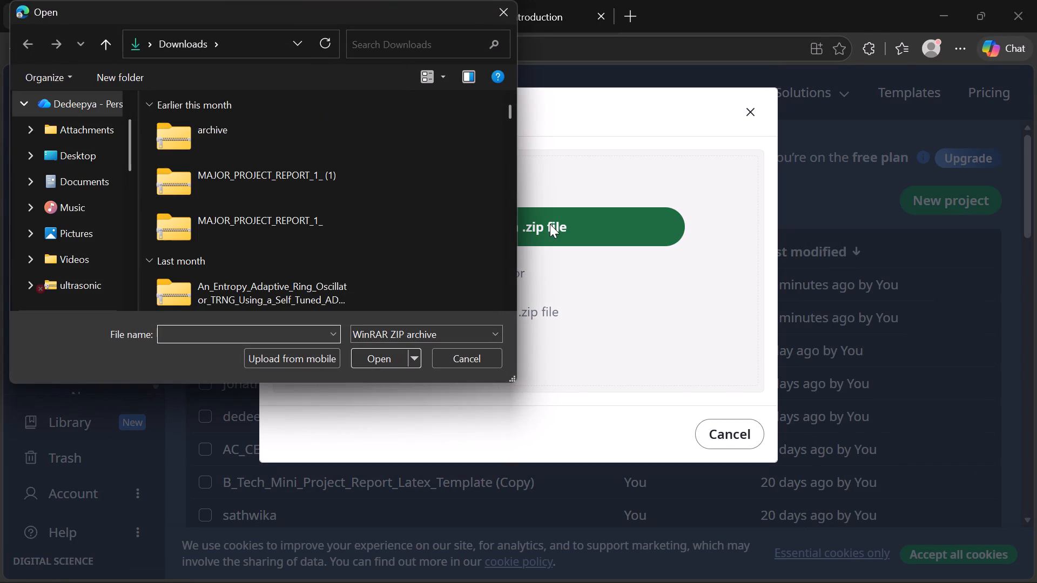
click(437, 46)
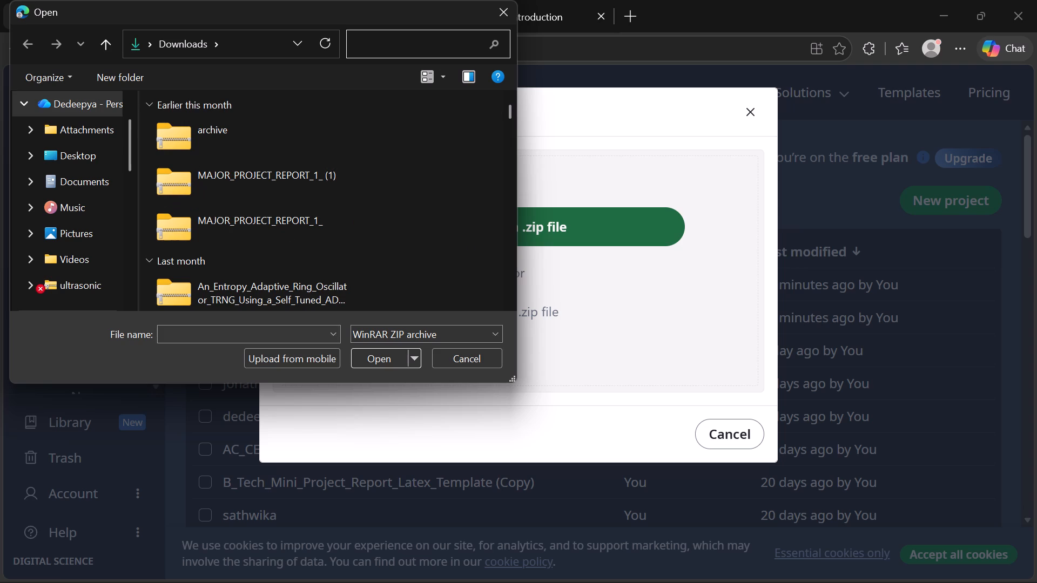
text(complex)
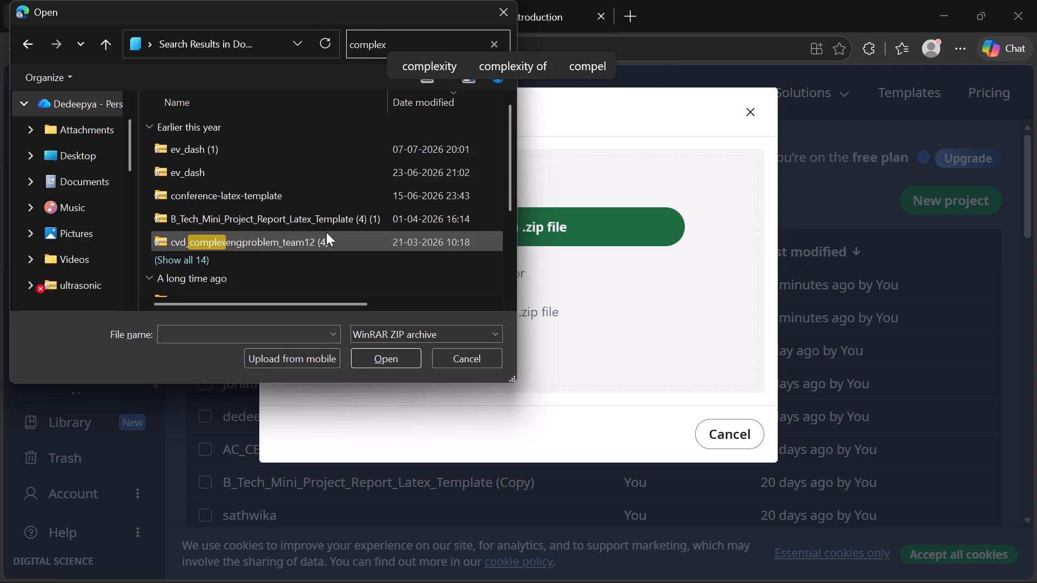
scroll(302, 157, down, 2)
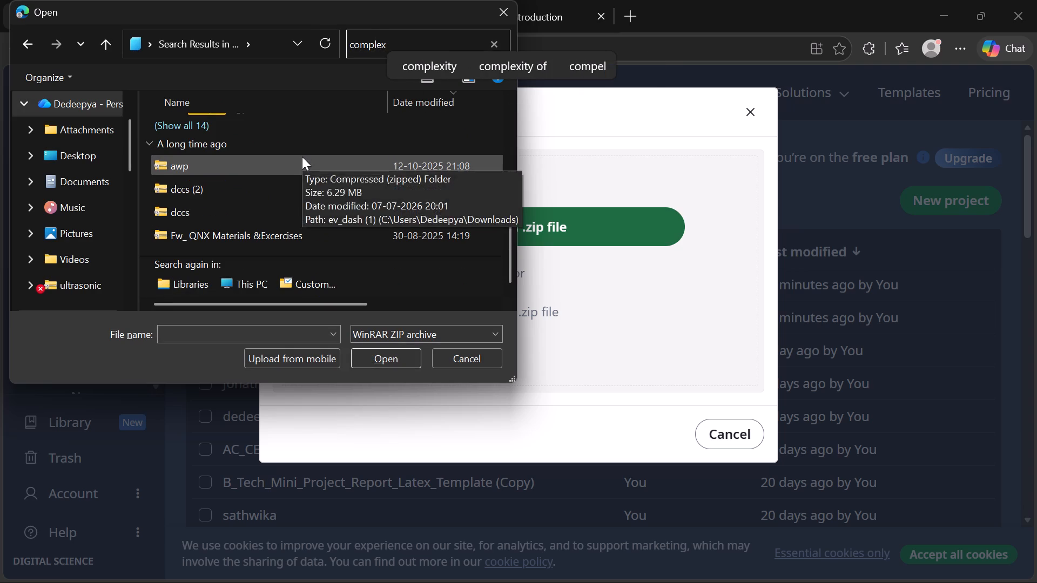
scroll(66, 113, up, 2)
click(66, 113)
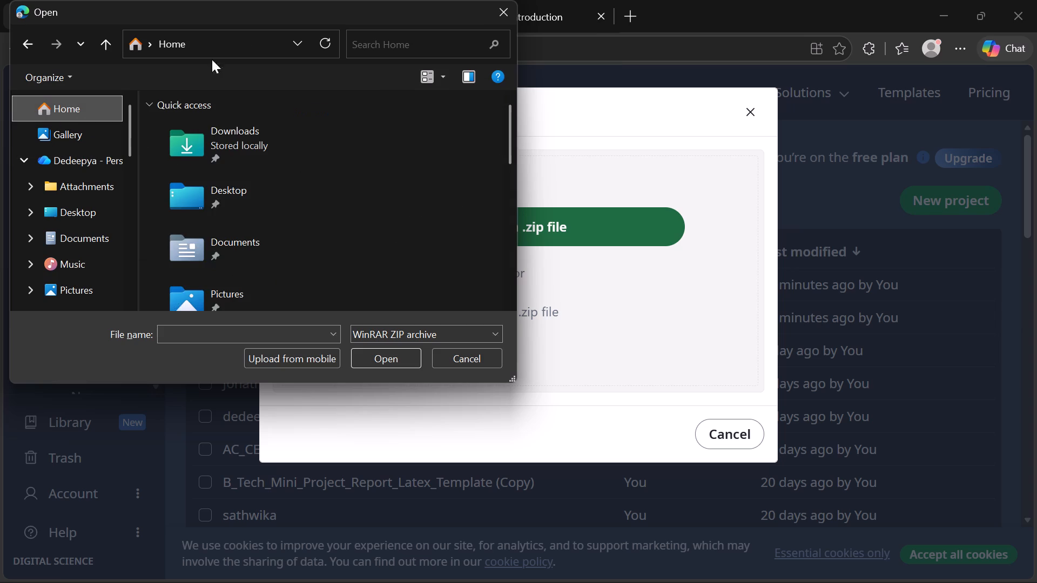
click(403, 41)
text(complex)
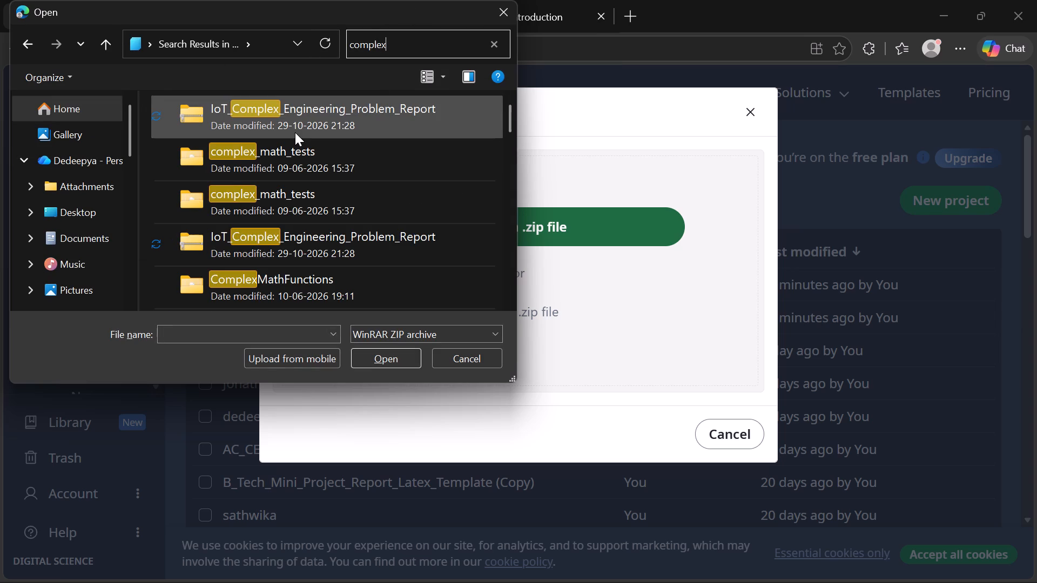
click(295, 131)
click(371, 358)
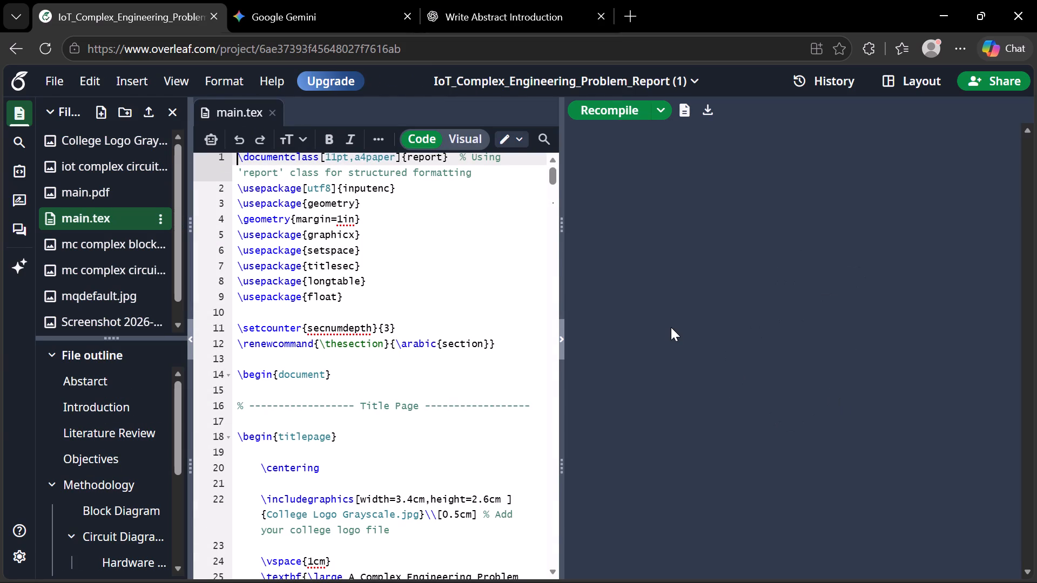
Review the imported project's title-page code in main.tex and skim the compiled PDF from the cover page to the Conclusion.
scroll(422, 310, down, 4)
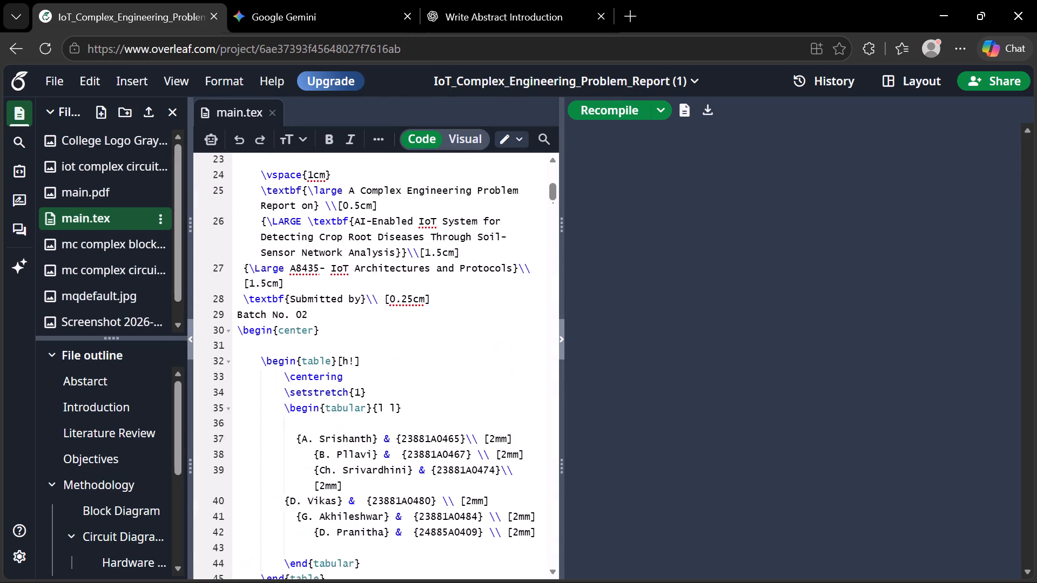
scroll(422, 310, down, 1)
scroll(751, 248, up, 2)
scroll(751, 248, down, 2)
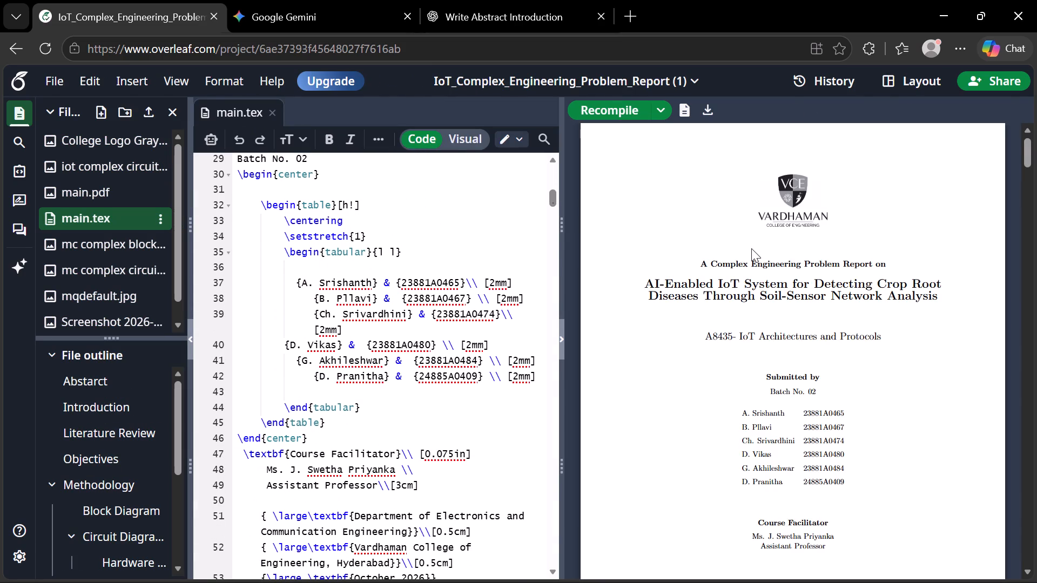
scroll(751, 248, up, 1)
scroll(751, 248, down, 8)
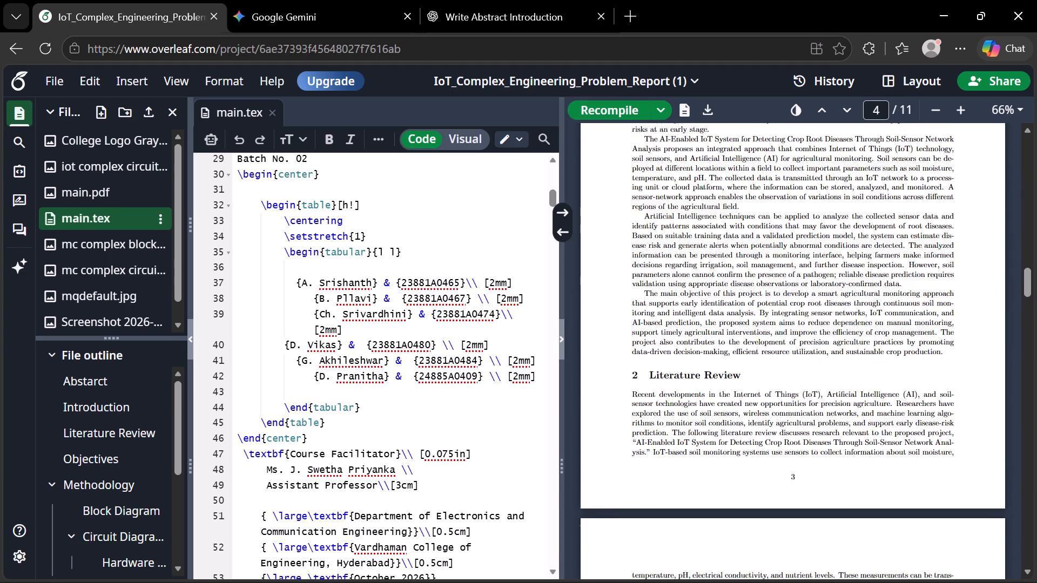
scroll(751, 248, down, 5)
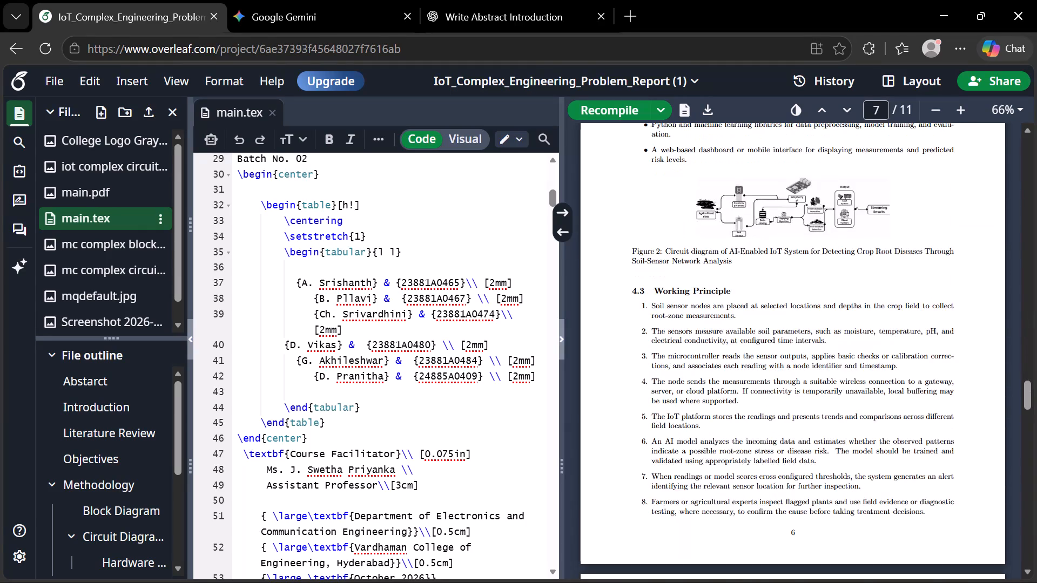
scroll(751, 248, down, 9)
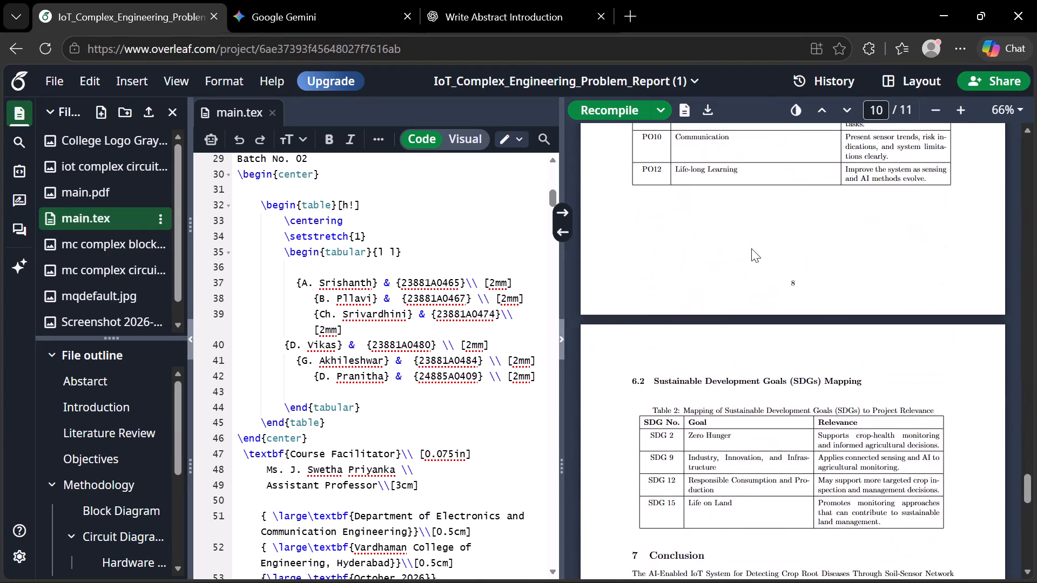
scroll(751, 248, down, 2)
scroll(751, 248, up, 8)
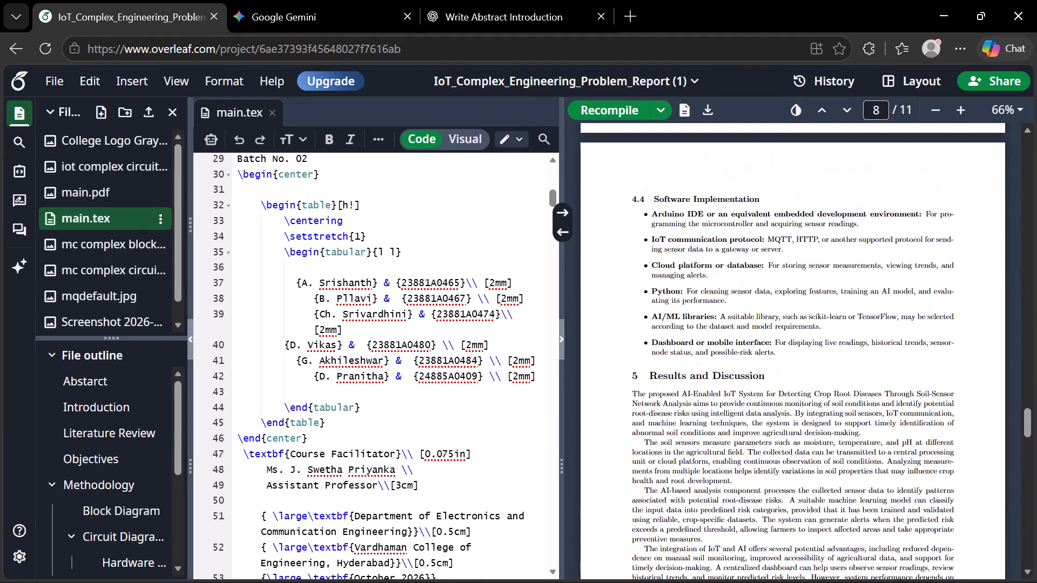